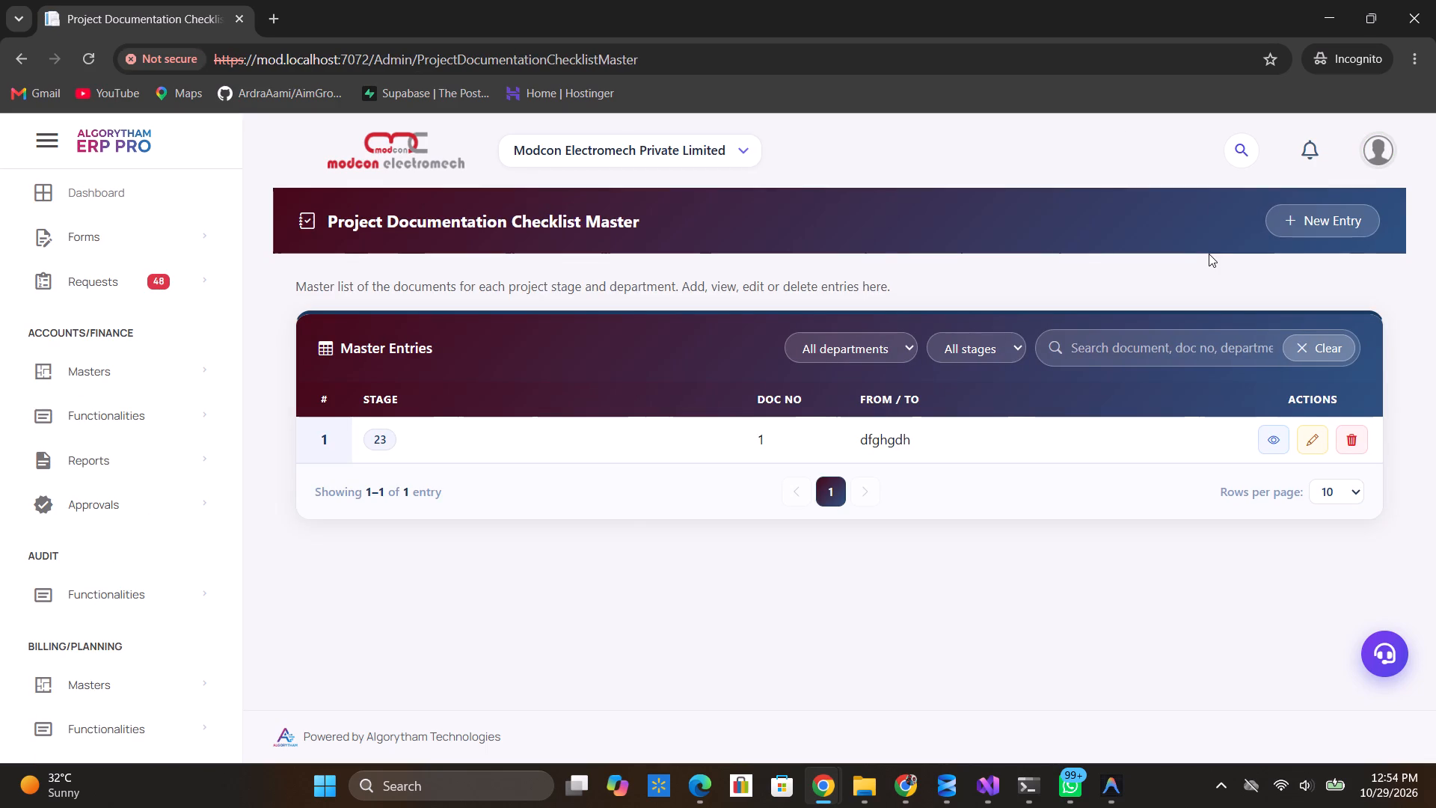
# Start a new master entry with department type Engineering, department Billing/Planning and stage 29.
pyautogui.click(1304, 214)
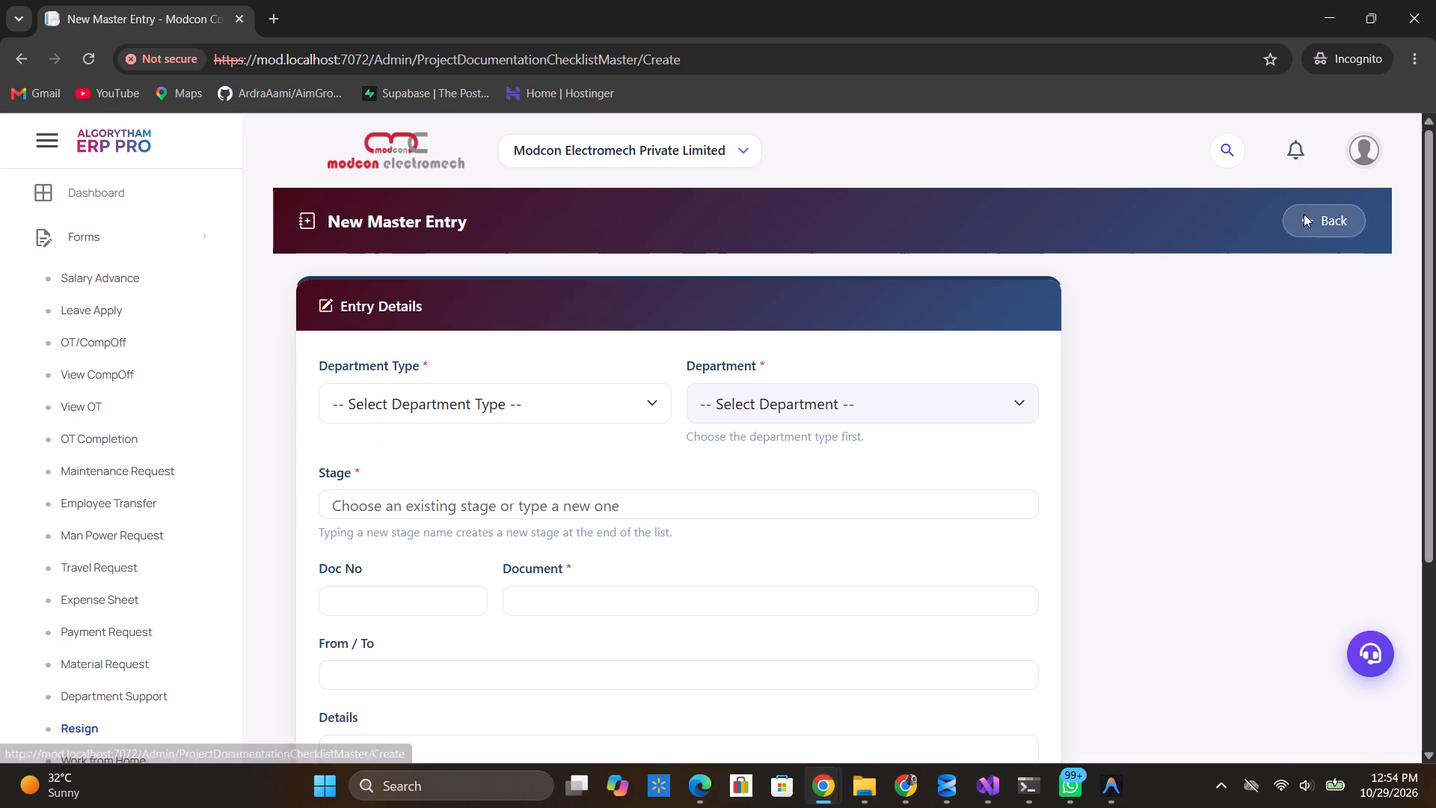
pyautogui.click(573, 397)
pyautogui.click(478, 468)
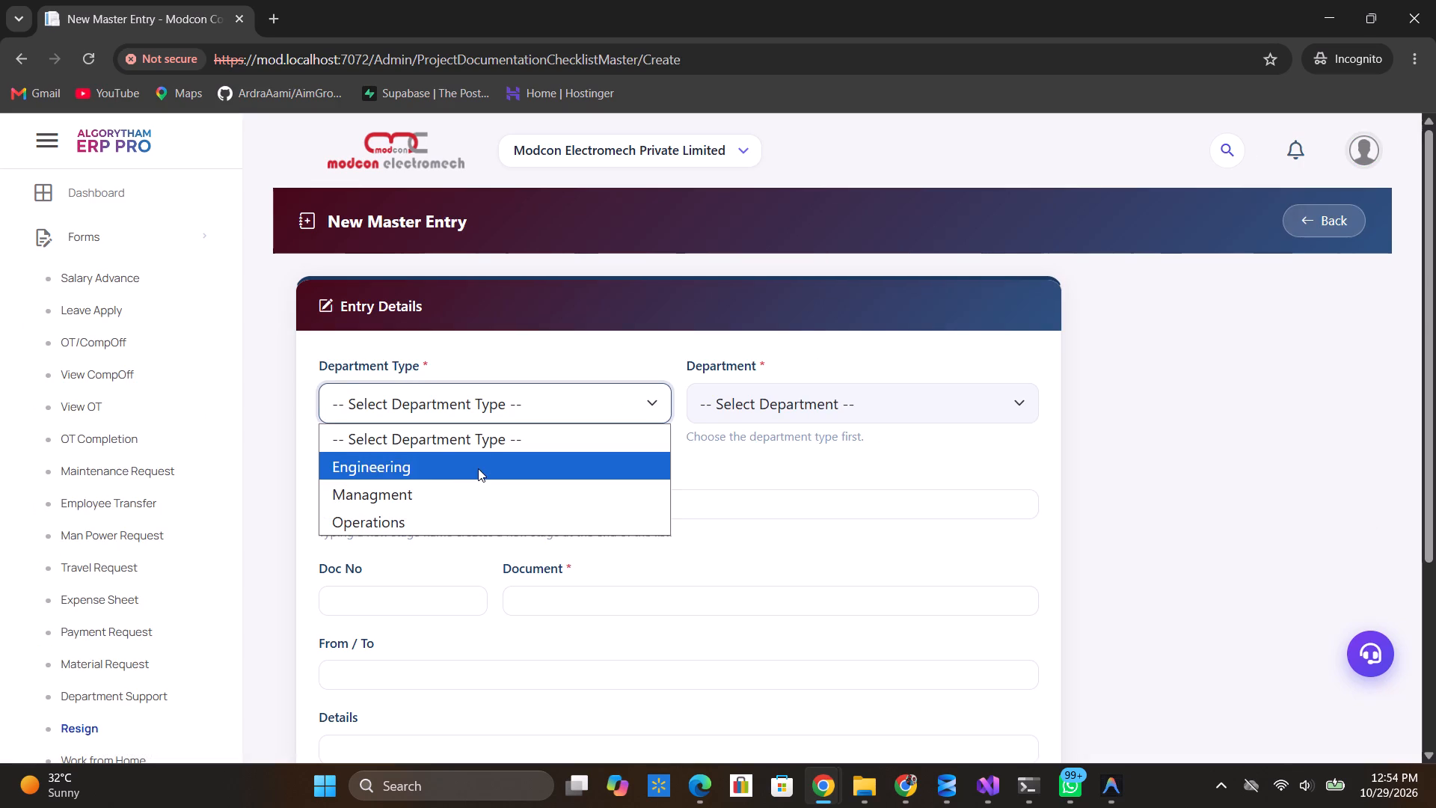
pyautogui.click(779, 401)
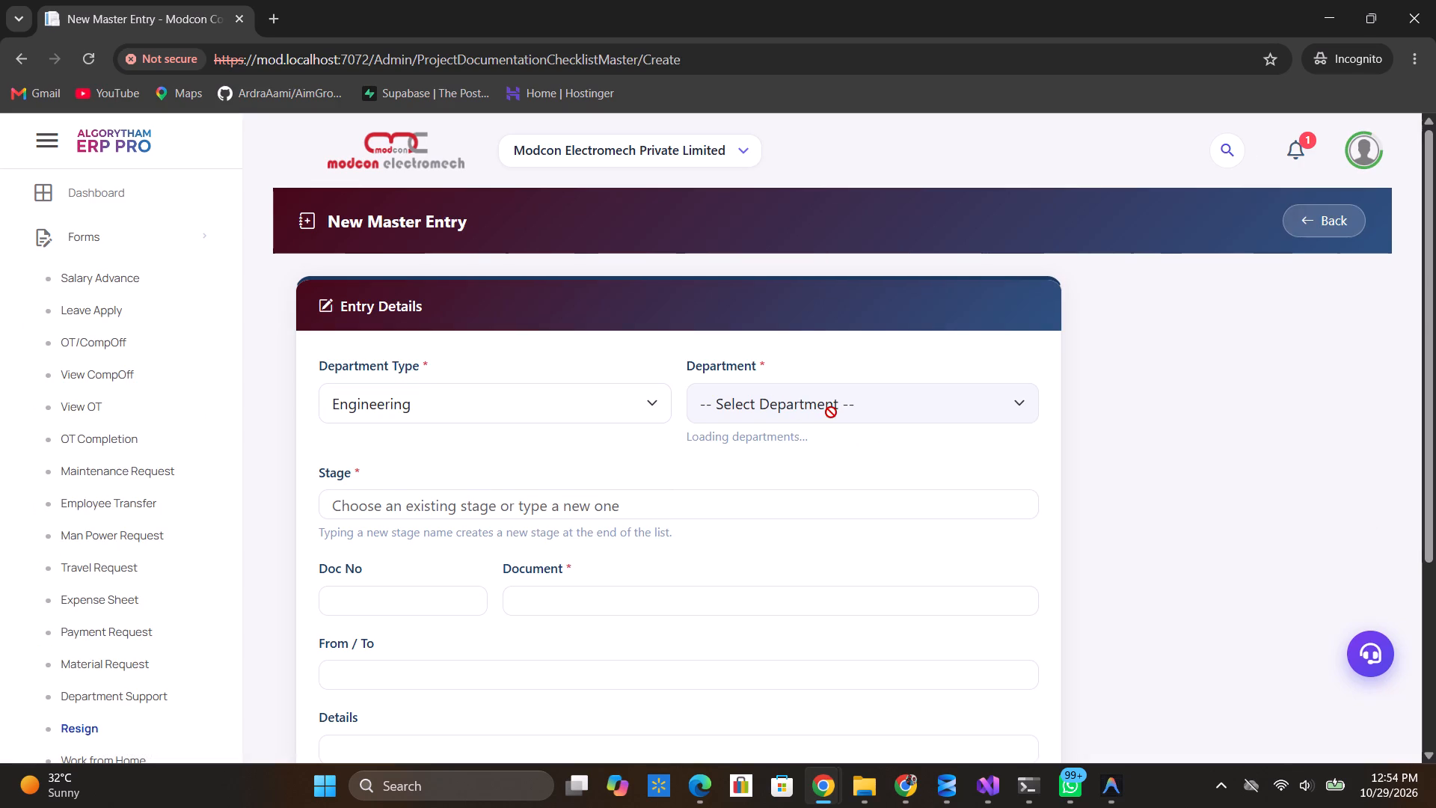
pyautogui.click(831, 412)
pyautogui.click(779, 465)
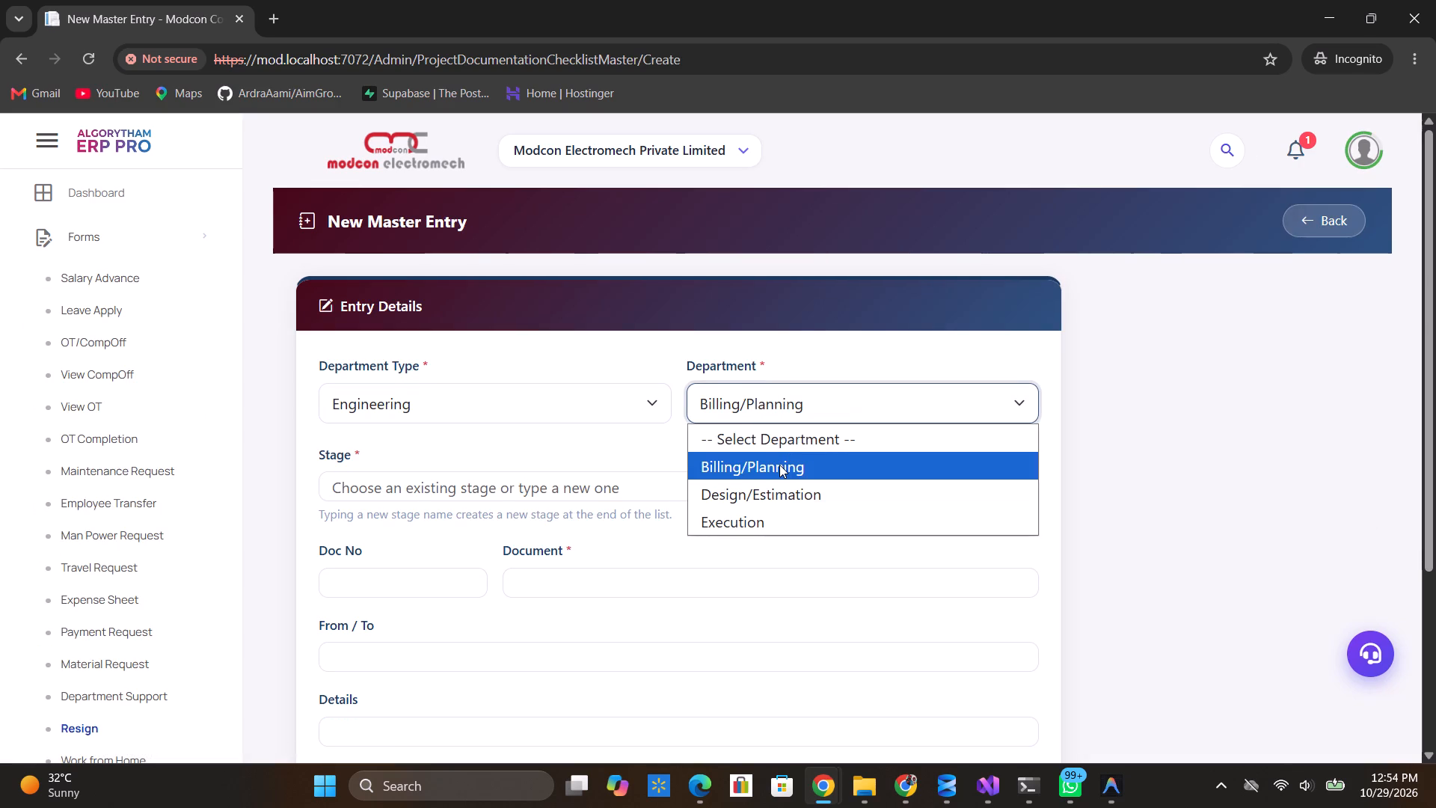
pyautogui.click(622, 495)
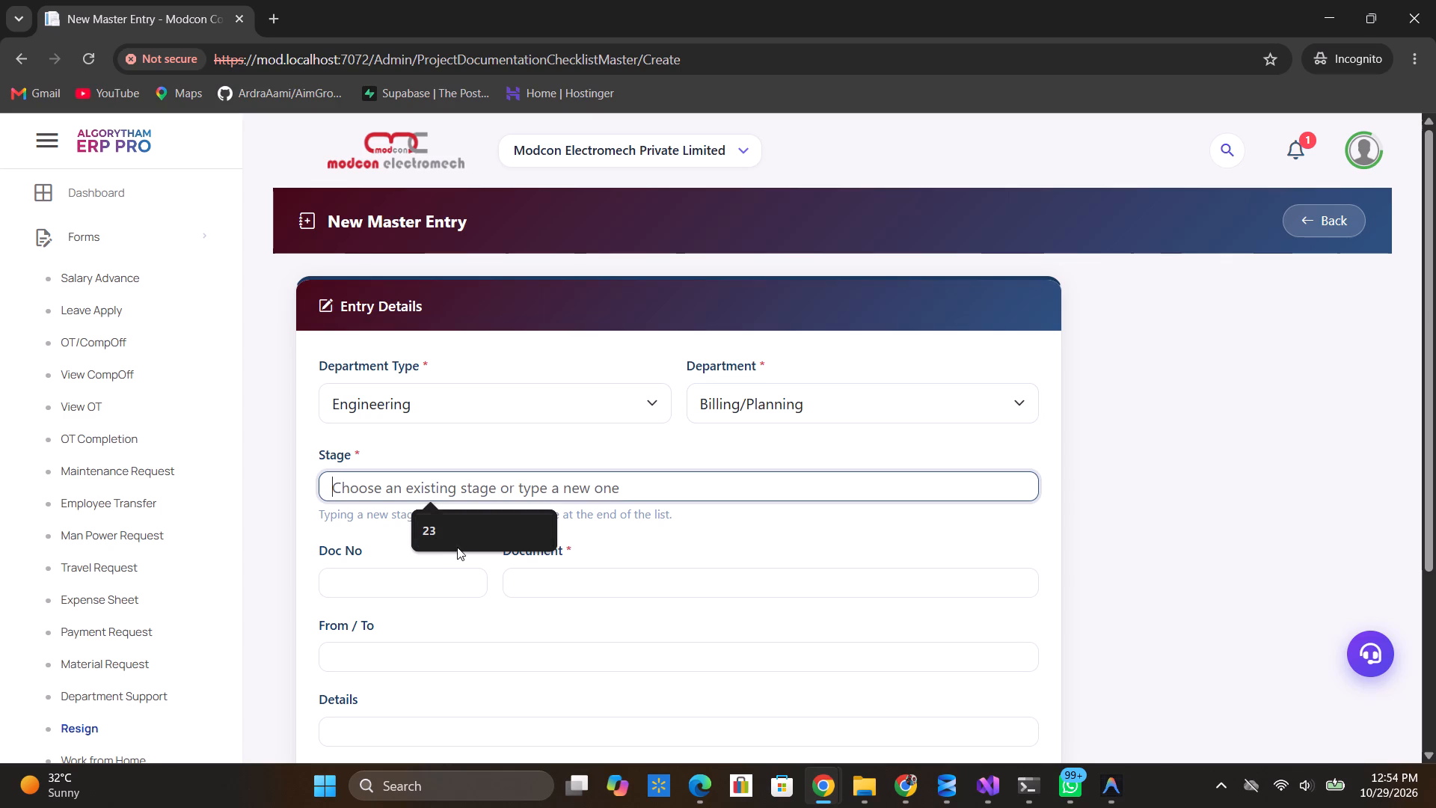
pyautogui.click(458, 539)
pyautogui.press('BackSpace')
pyautogui.press('9')
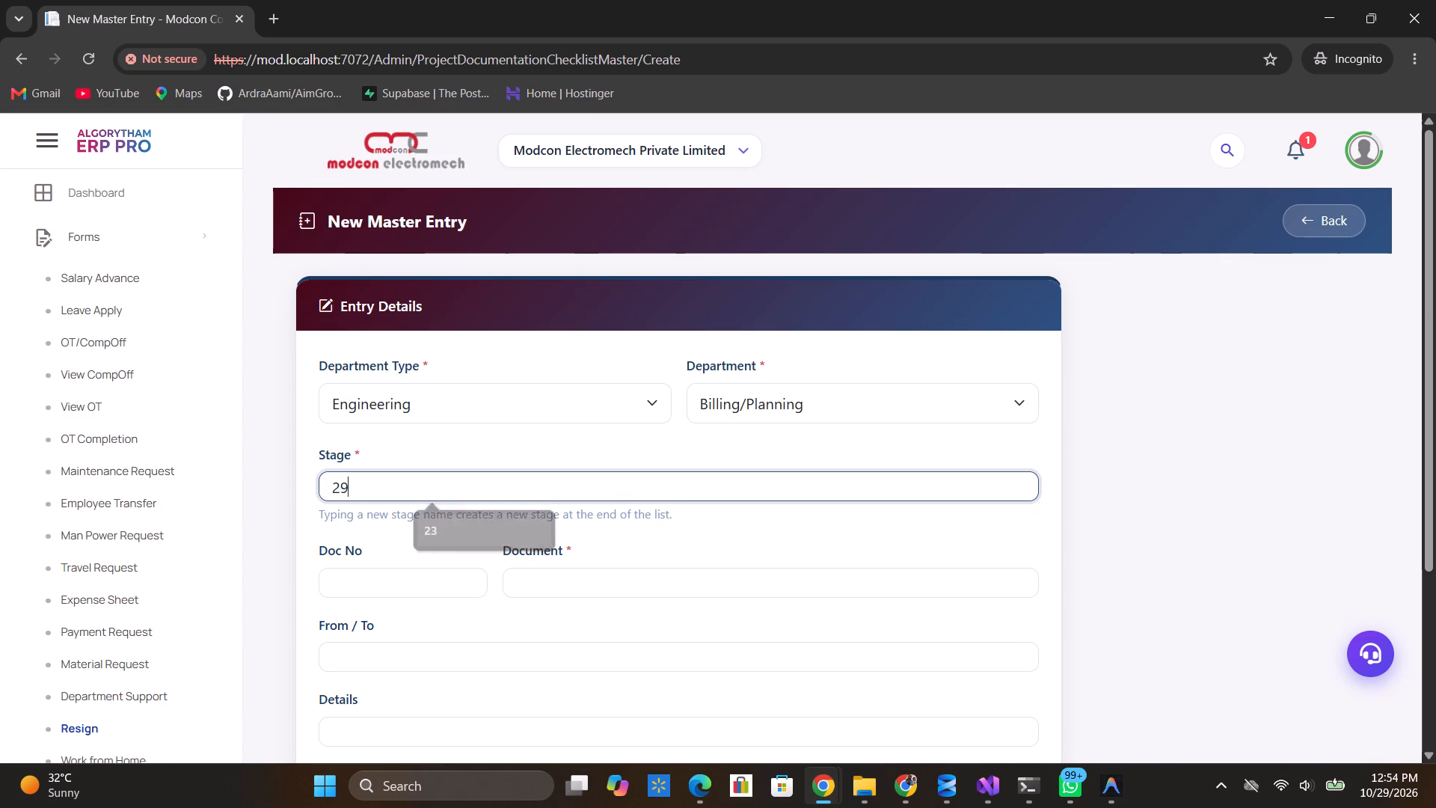
# Fill in the entry's Doc No as 4, Document as dfghjkl, From / To as dfghjkl; and Details as sdfghjkl.
pyautogui.scroll(-1, 458, 539)
pyautogui.click(387, 506)
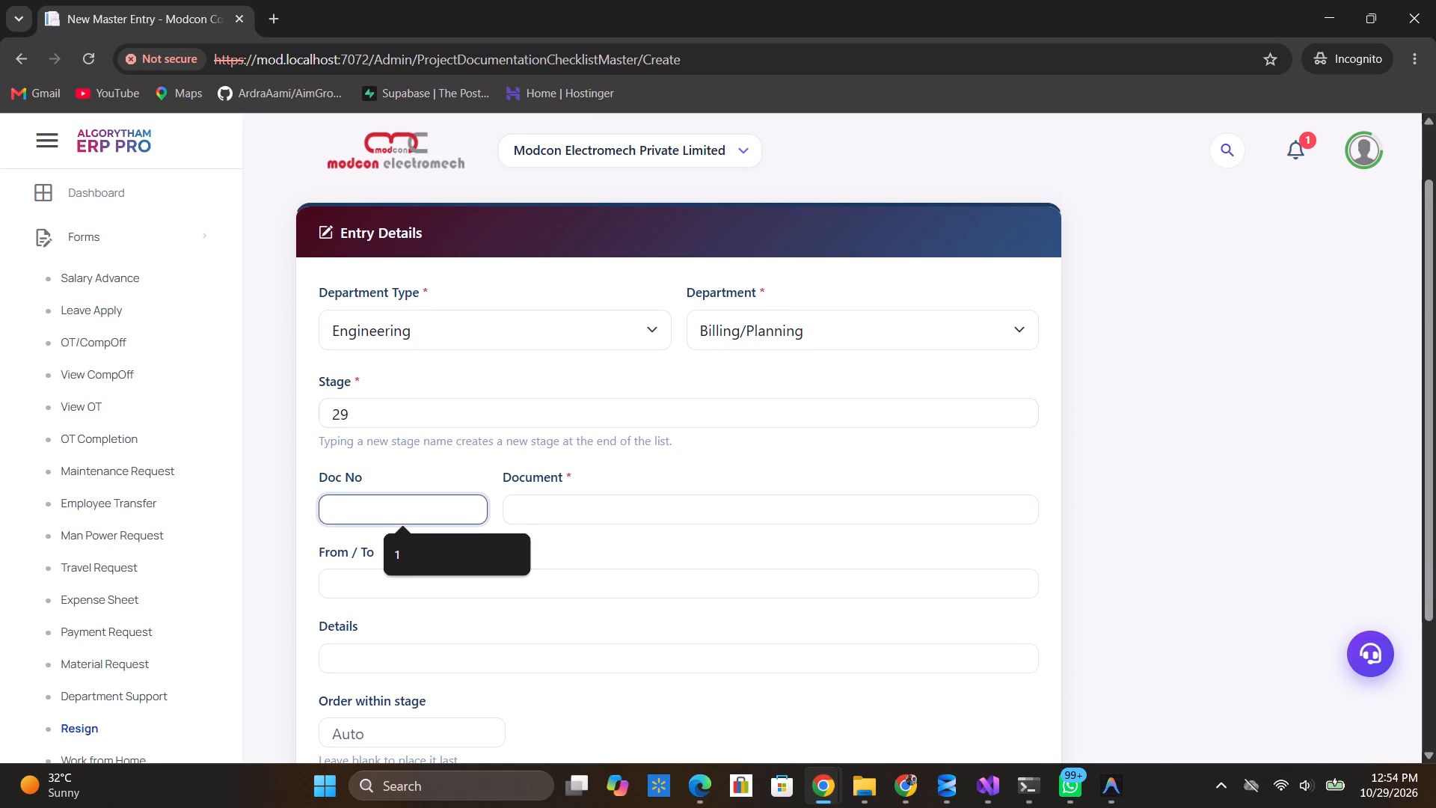
pyautogui.press('4')
pyautogui.click(533, 501)
pyautogui.write('dfghjkl')
pyautogui.click(455, 593)
pyautogui.write('dfghjkl;')
pyautogui.click(428, 649)
pyautogui.write('sdfghjkl')
# Set the entry's order within stage to 1 and add the entry to the checklist master.
pyautogui.scroll(-1, 428, 649)
pyautogui.click(355, 646)
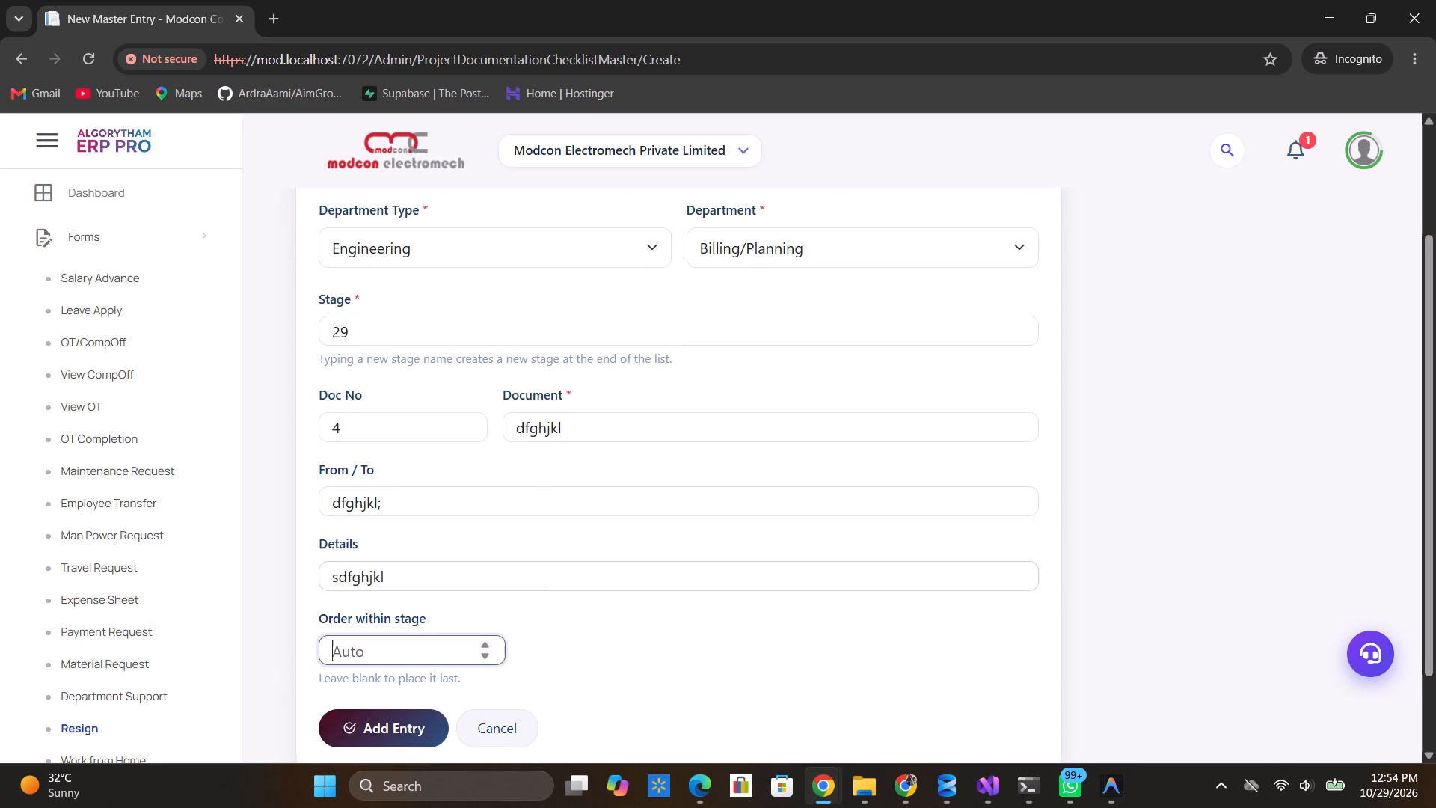
pyautogui.tripleClick(488, 645)
pyautogui.tripleClick(488, 645)
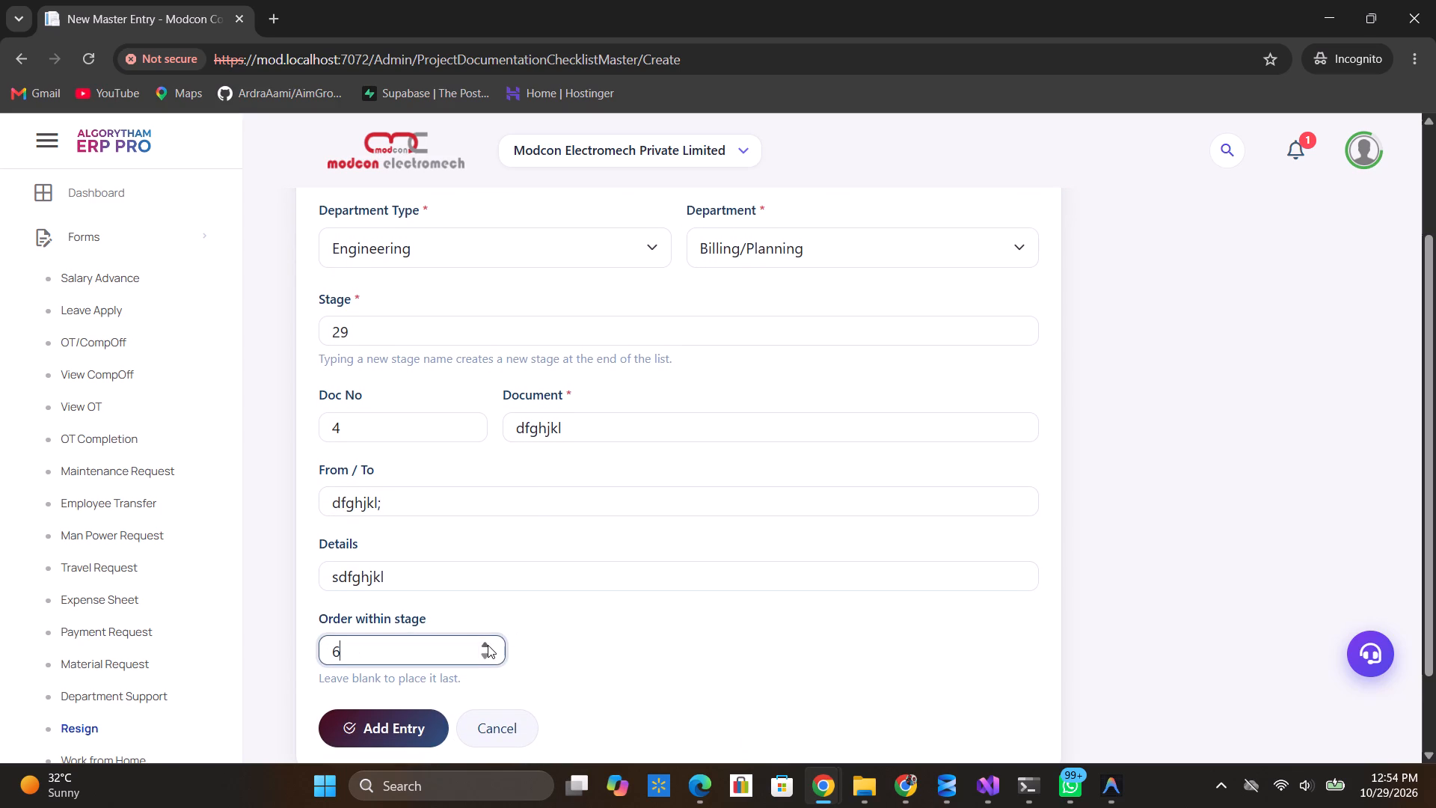
pyautogui.scroll(-2, 488, 645)
pyautogui.scroll(-3, 393, 722)
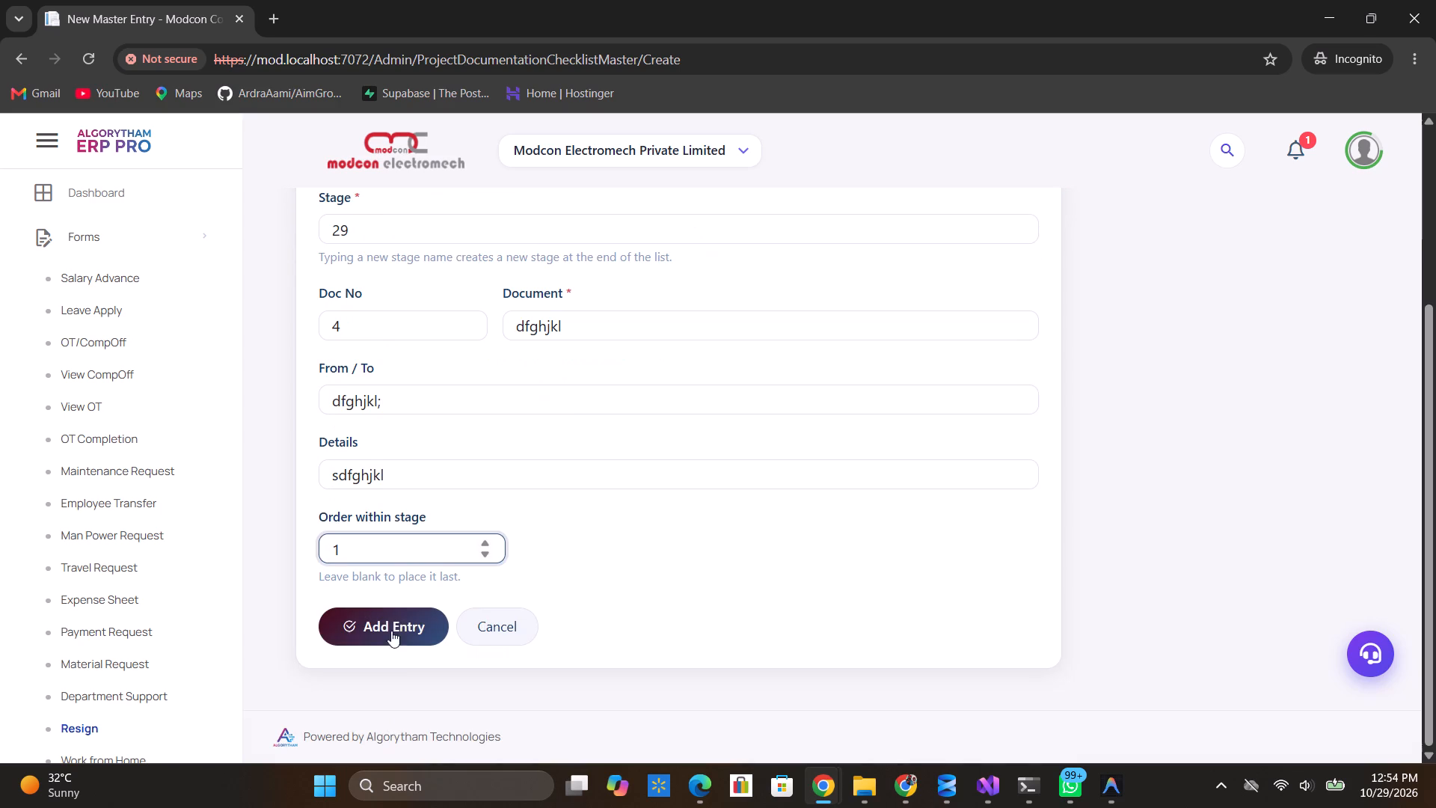
pyautogui.click(394, 624)
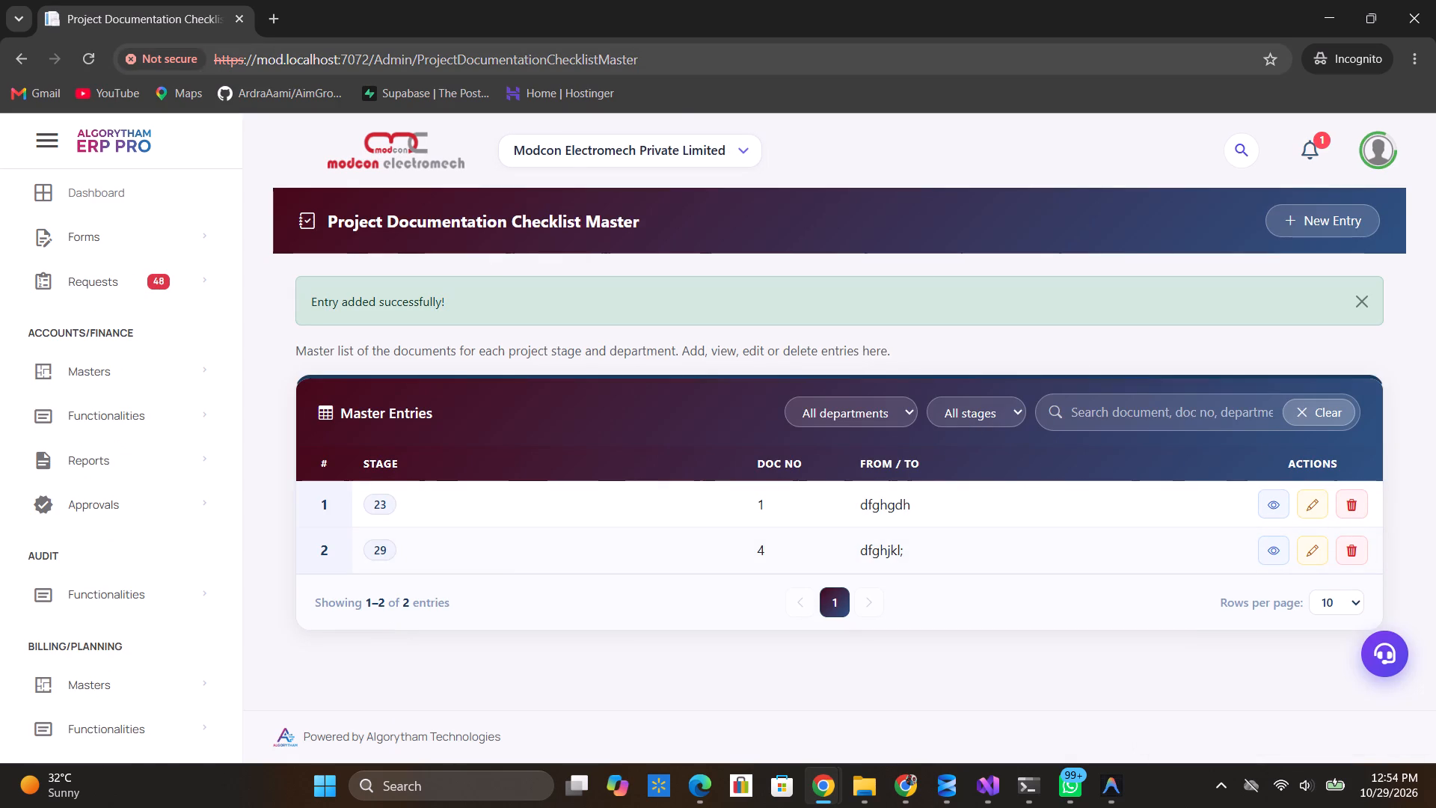
# Open the Project Documentation Checklists page at mod.localhost:7072/Admin/ProjectDocumentationChecklist.
pyautogui.moveTo(597, 64); pyautogui.dragTo(822, 83)
pyautogui.press('BackSpace')
pyautogui.press('Return')
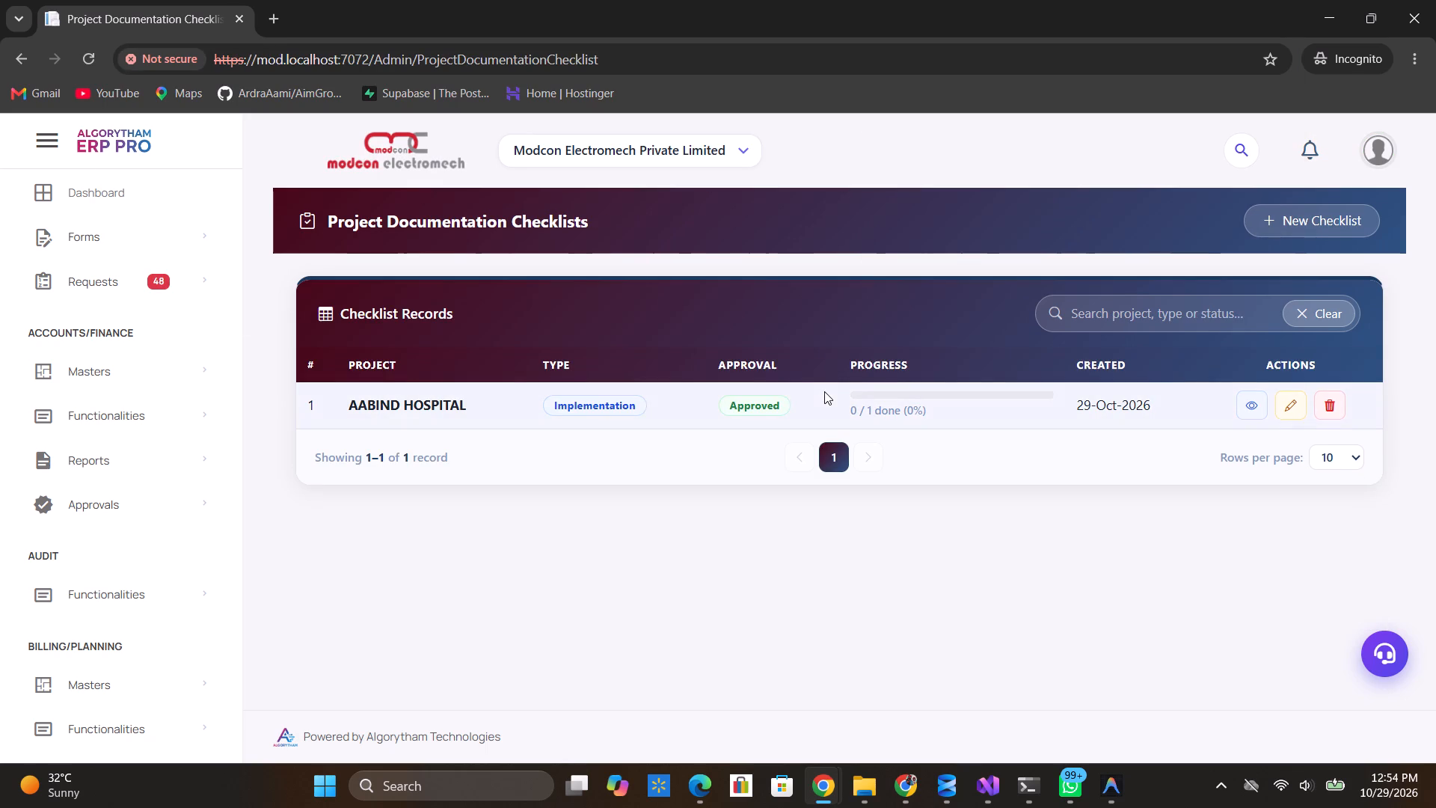
# Create an Implementation checklist for ADDITIONAL HVAC WORKS AT DECATHLON CALICUT with all documents loaded from the master.
pyautogui.click(1303, 215)
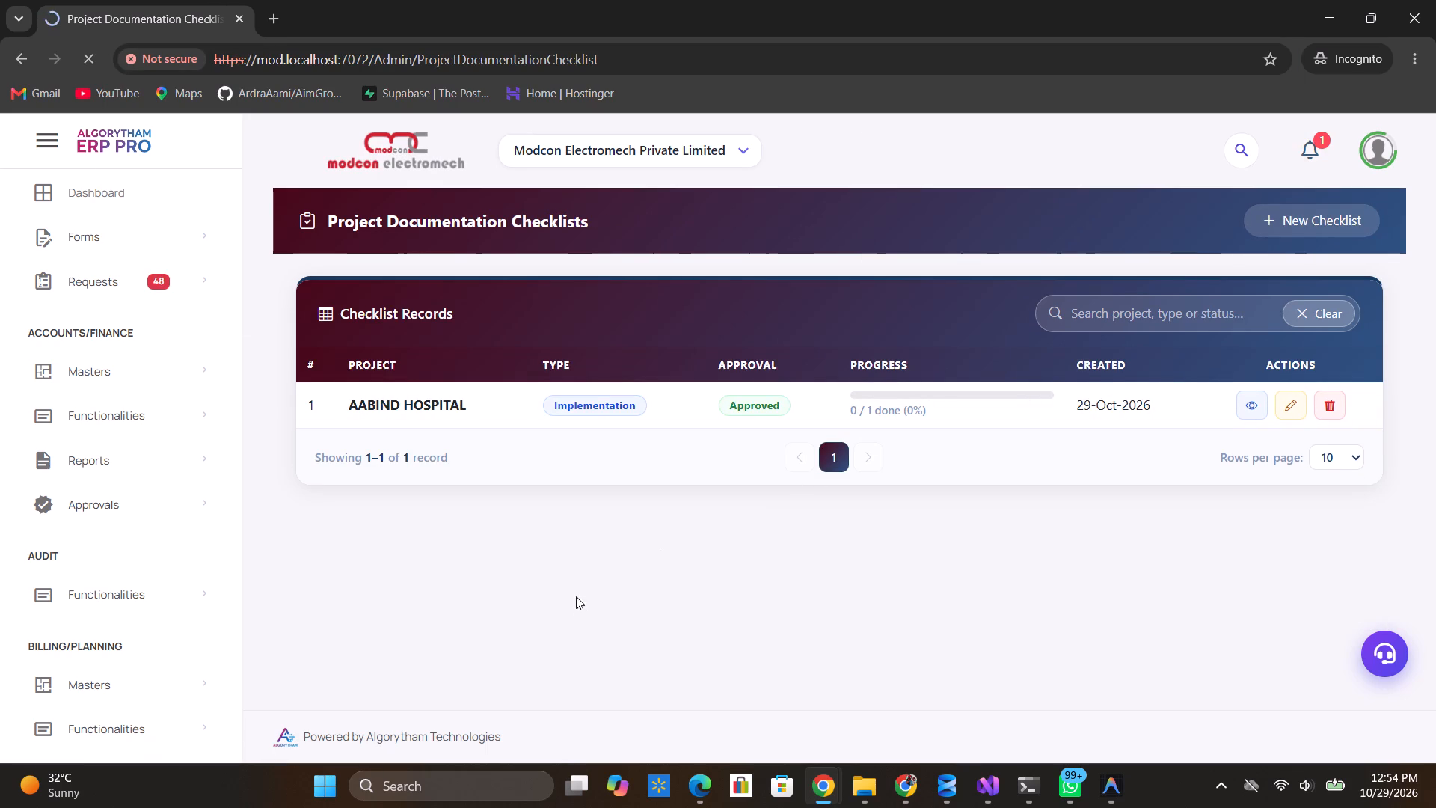
pyautogui.click(429, 420)
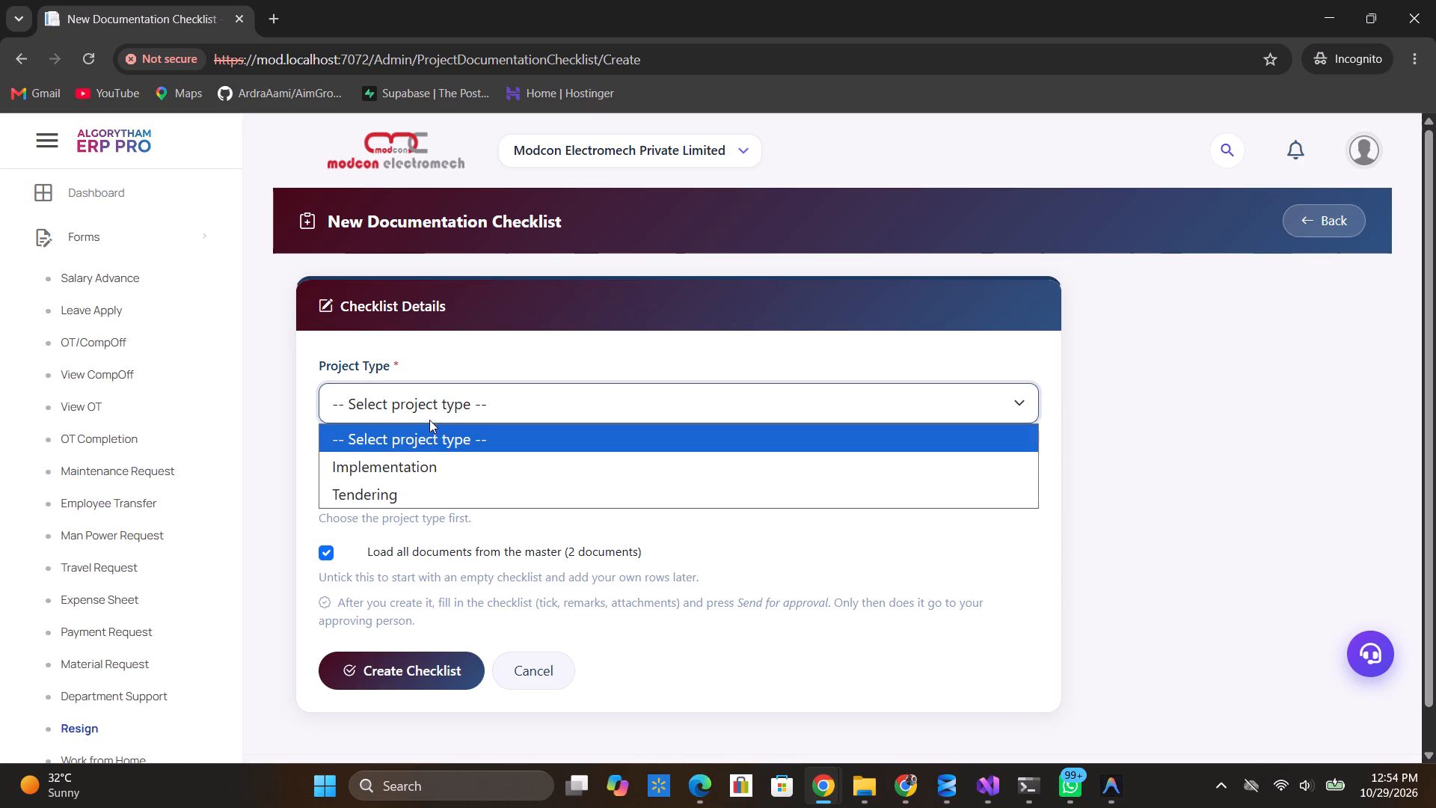
pyautogui.click(421, 464)
pyautogui.click(441, 486)
pyautogui.click(441, 486)
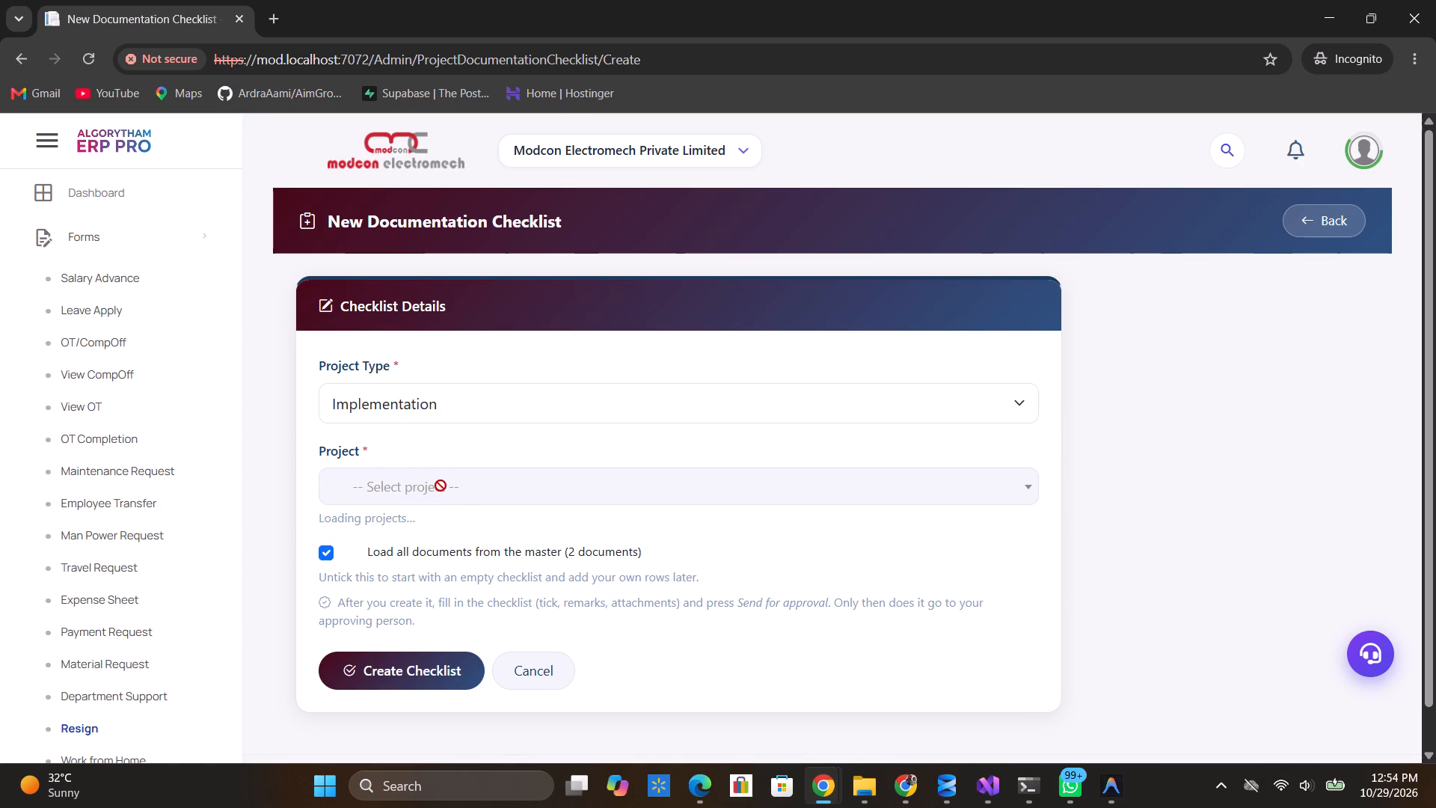
pyautogui.click(518, 501)
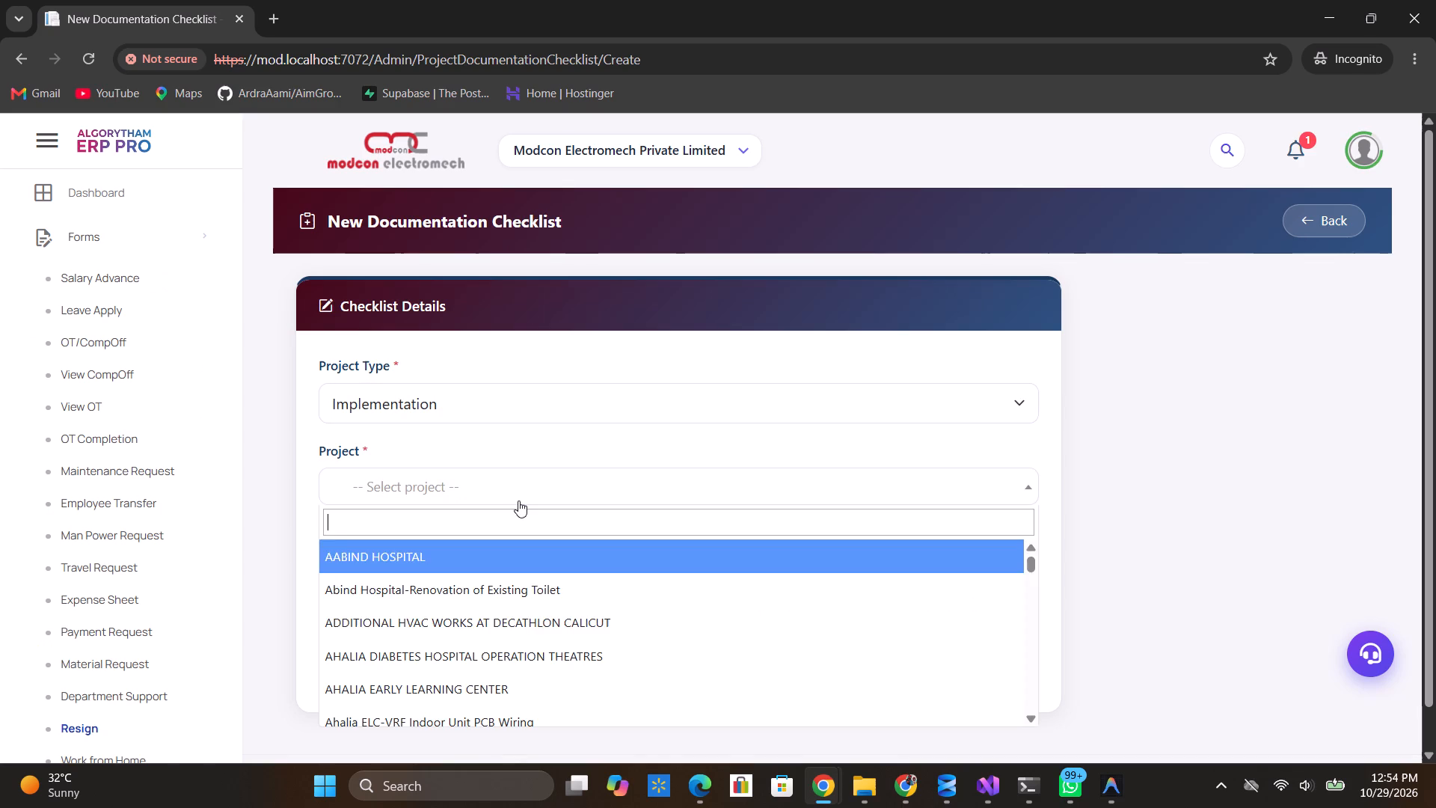
pyautogui.click(389, 628)
pyautogui.click(340, 676)
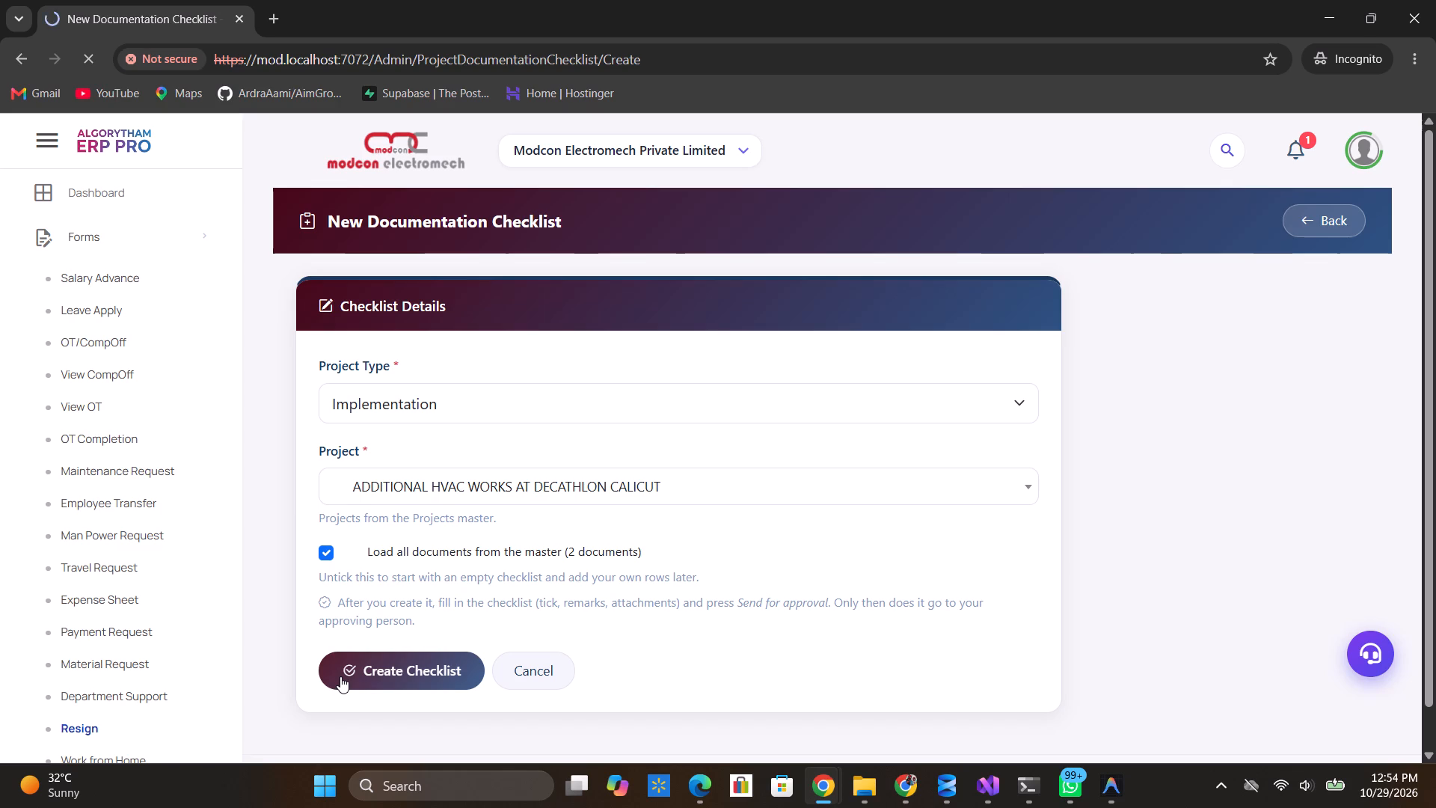
pyautogui.scroll(-4, 602, 557)
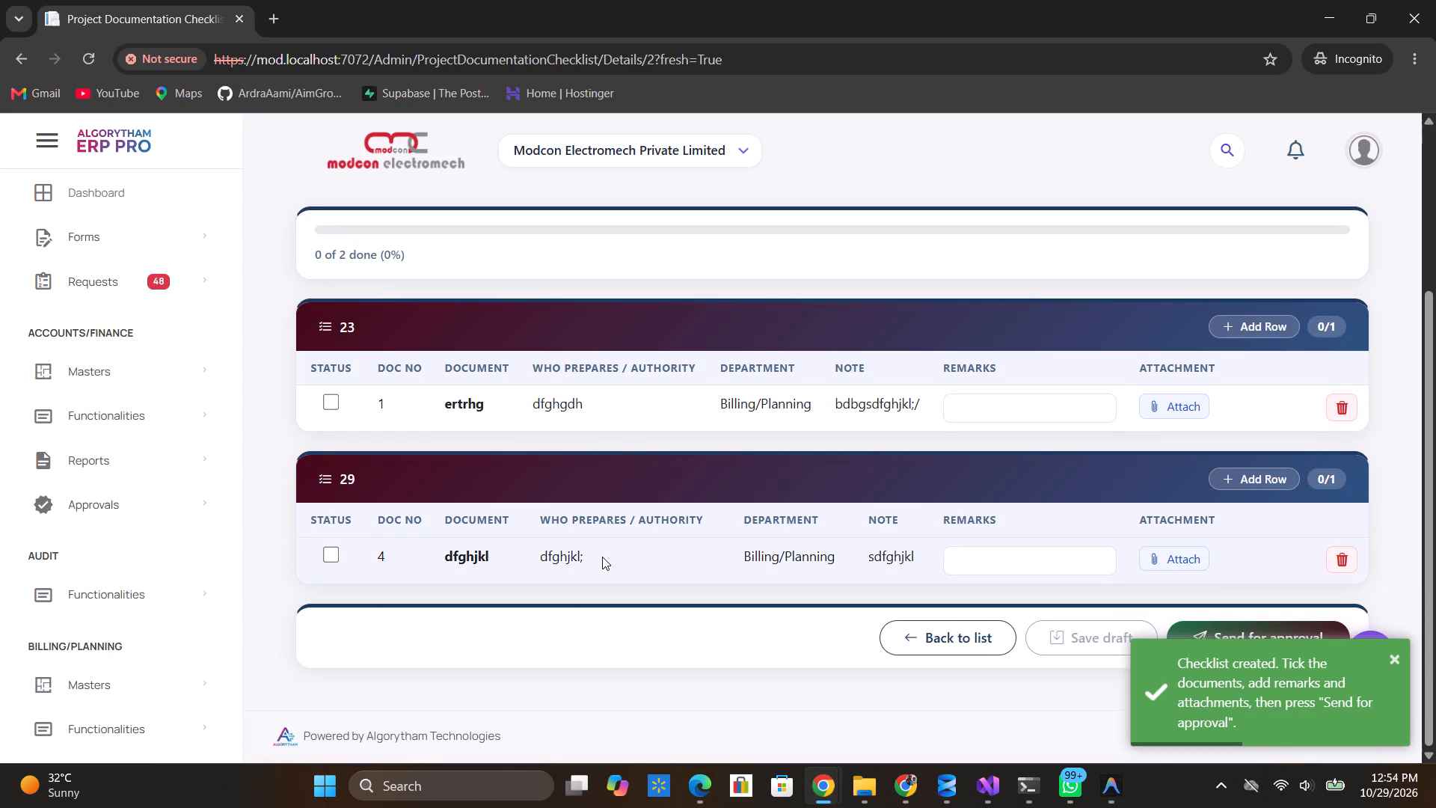
pyautogui.click(1396, 657)
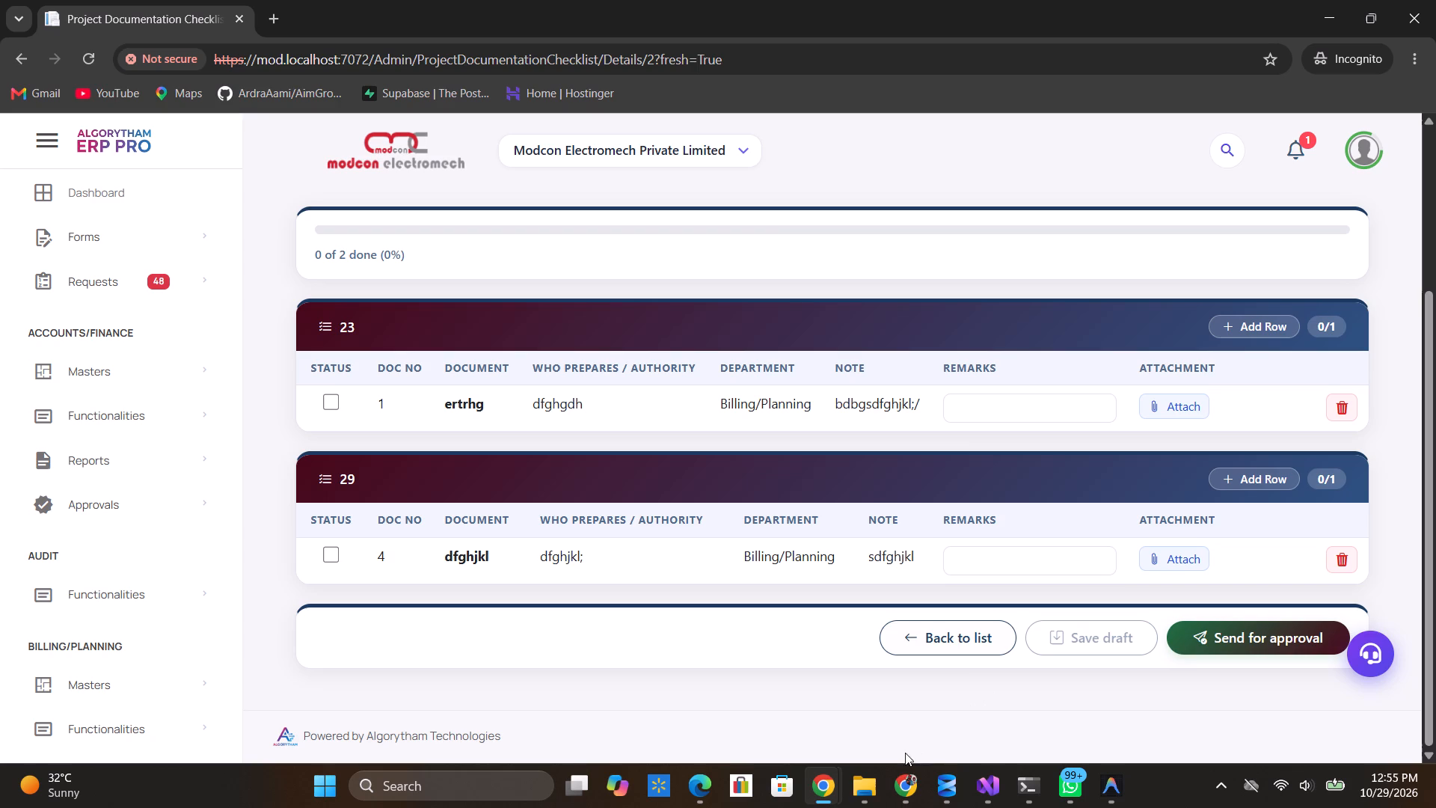
# Switch to Visual Studio and check the Git changes on the Design-Deployment branch.
pyautogui.click(981, 790)
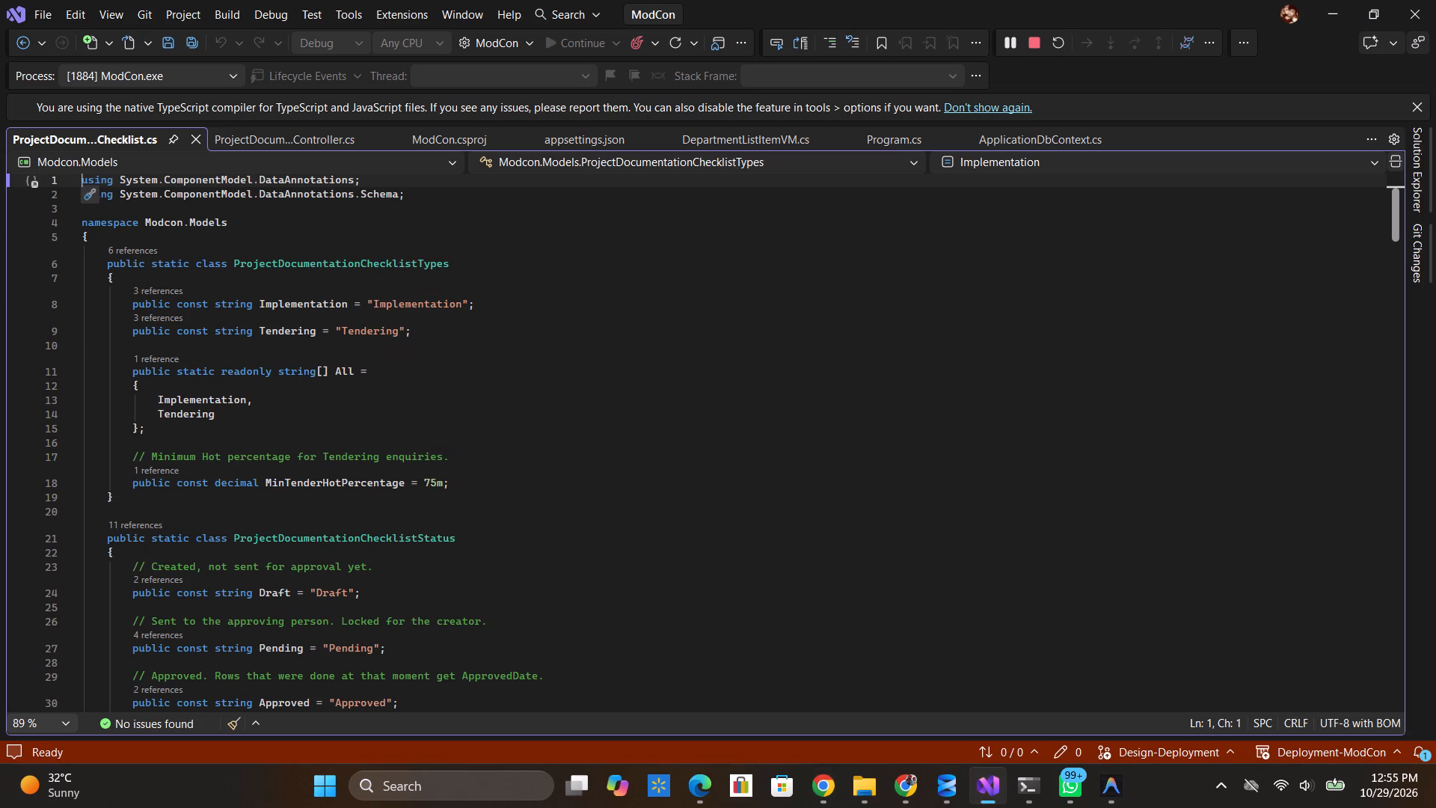
pyautogui.click(1408, 261)
pyautogui.click(1418, 263)
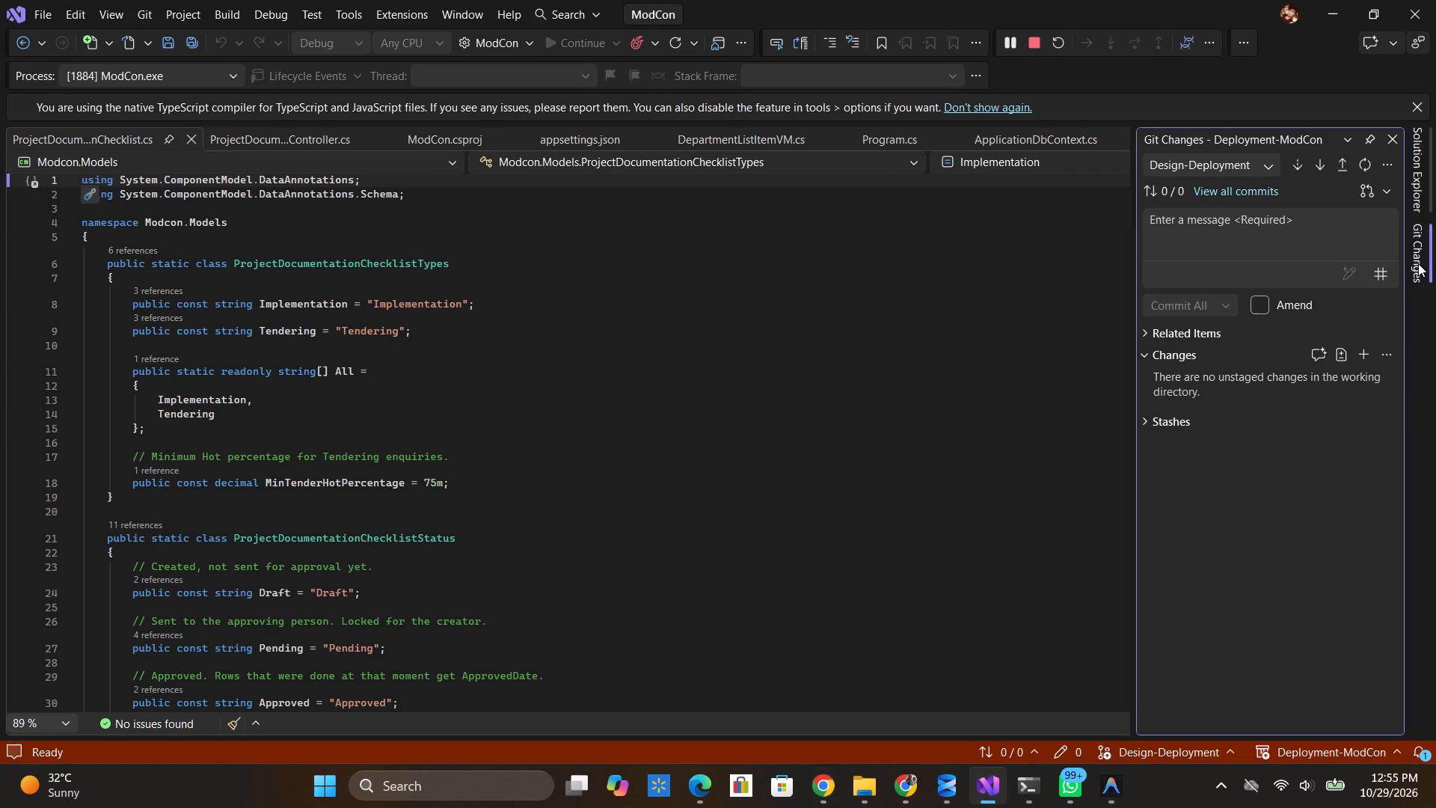
pyautogui.click(1144, 489)
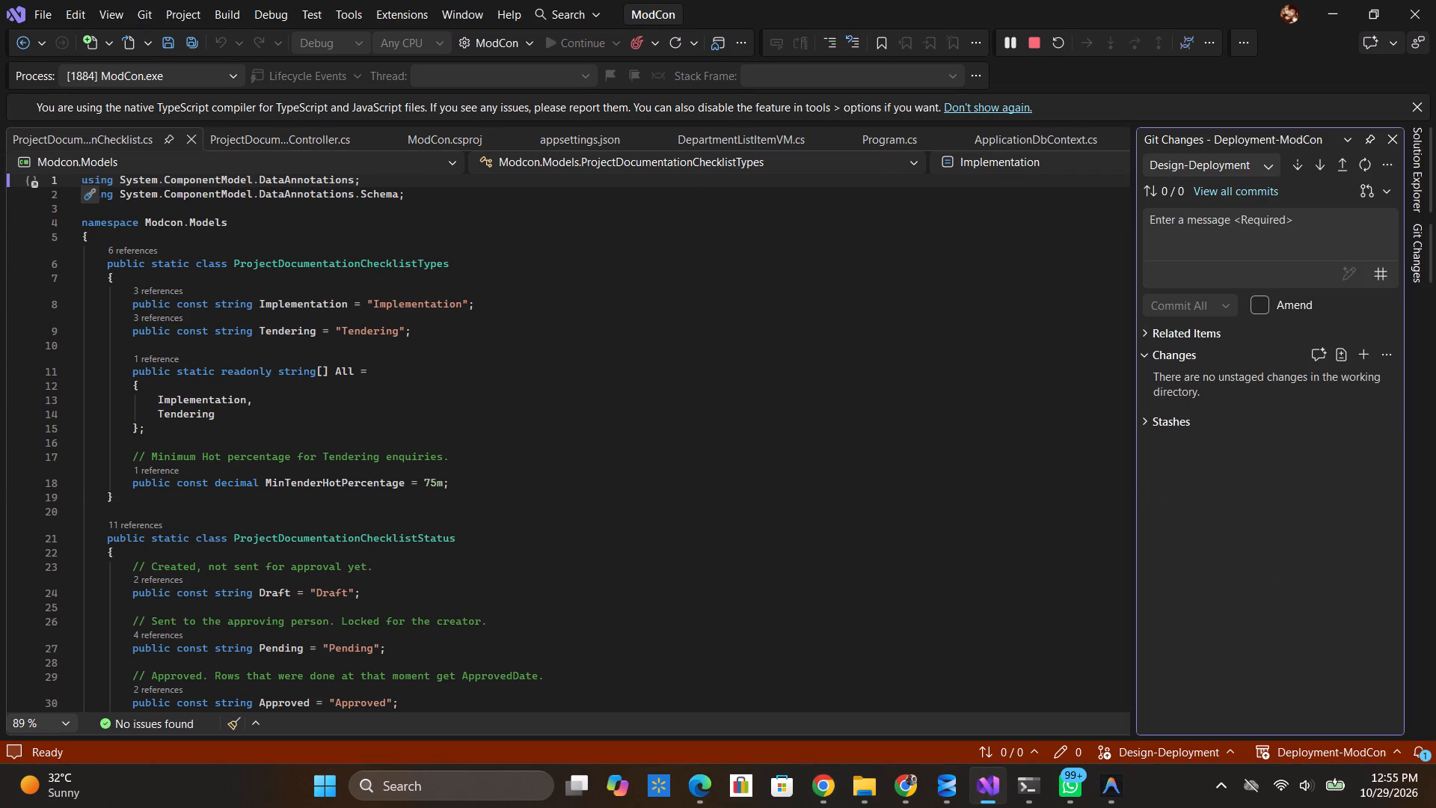
pyautogui.click(1067, 483)
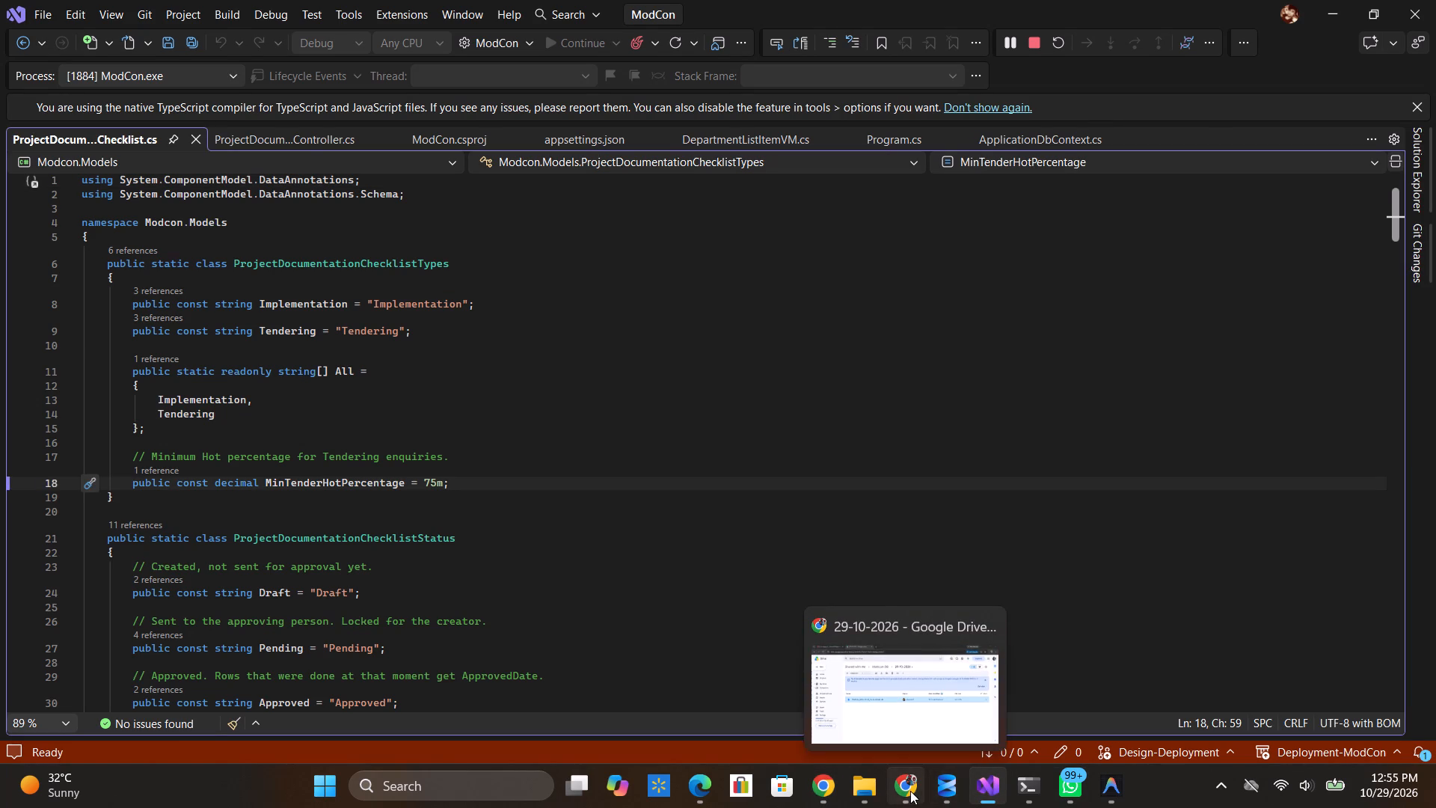
# Switch to the Checklist Approvals window in Chrome, reload it and check the checklists waiting for approval.
pyautogui.click(752, 703)
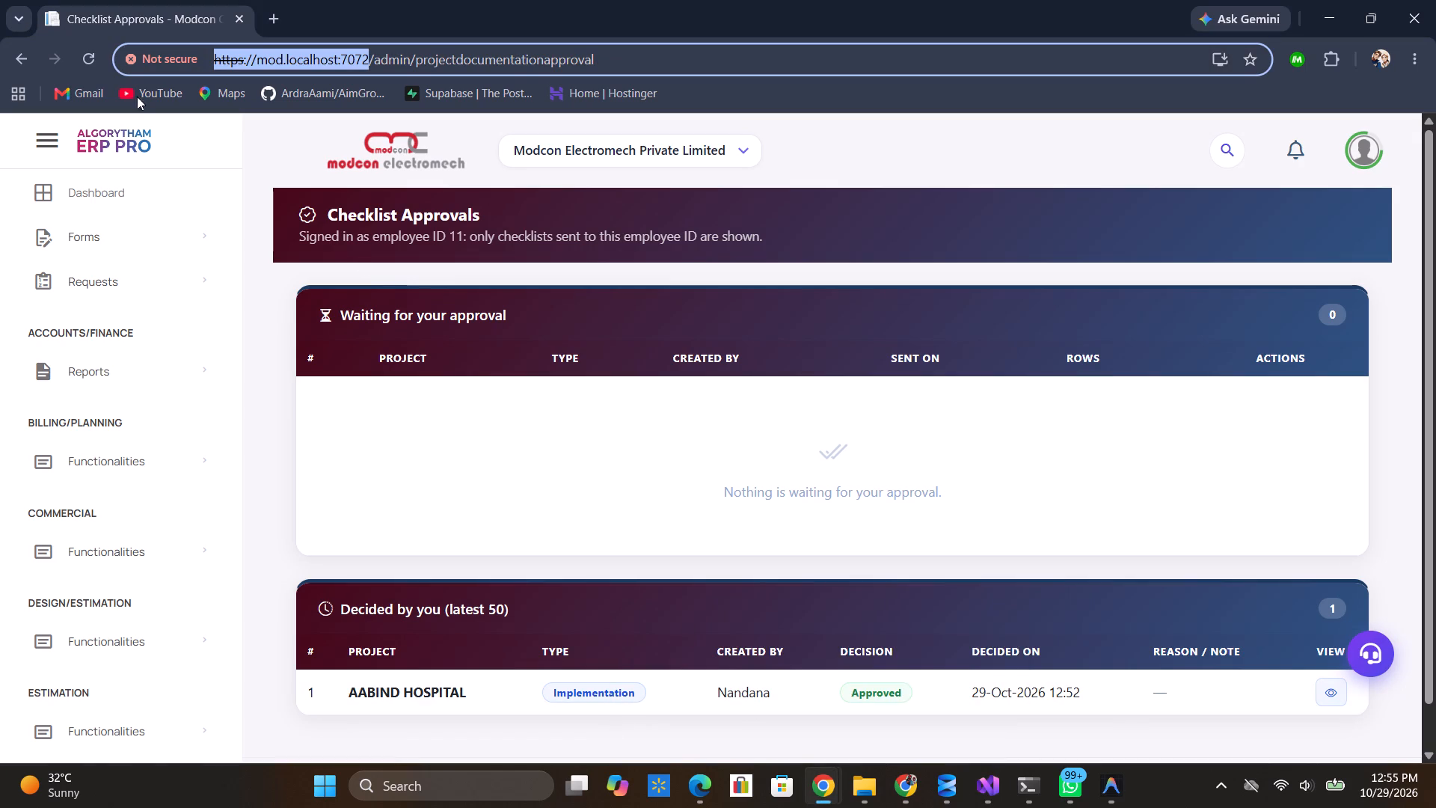
pyautogui.click(85, 58)
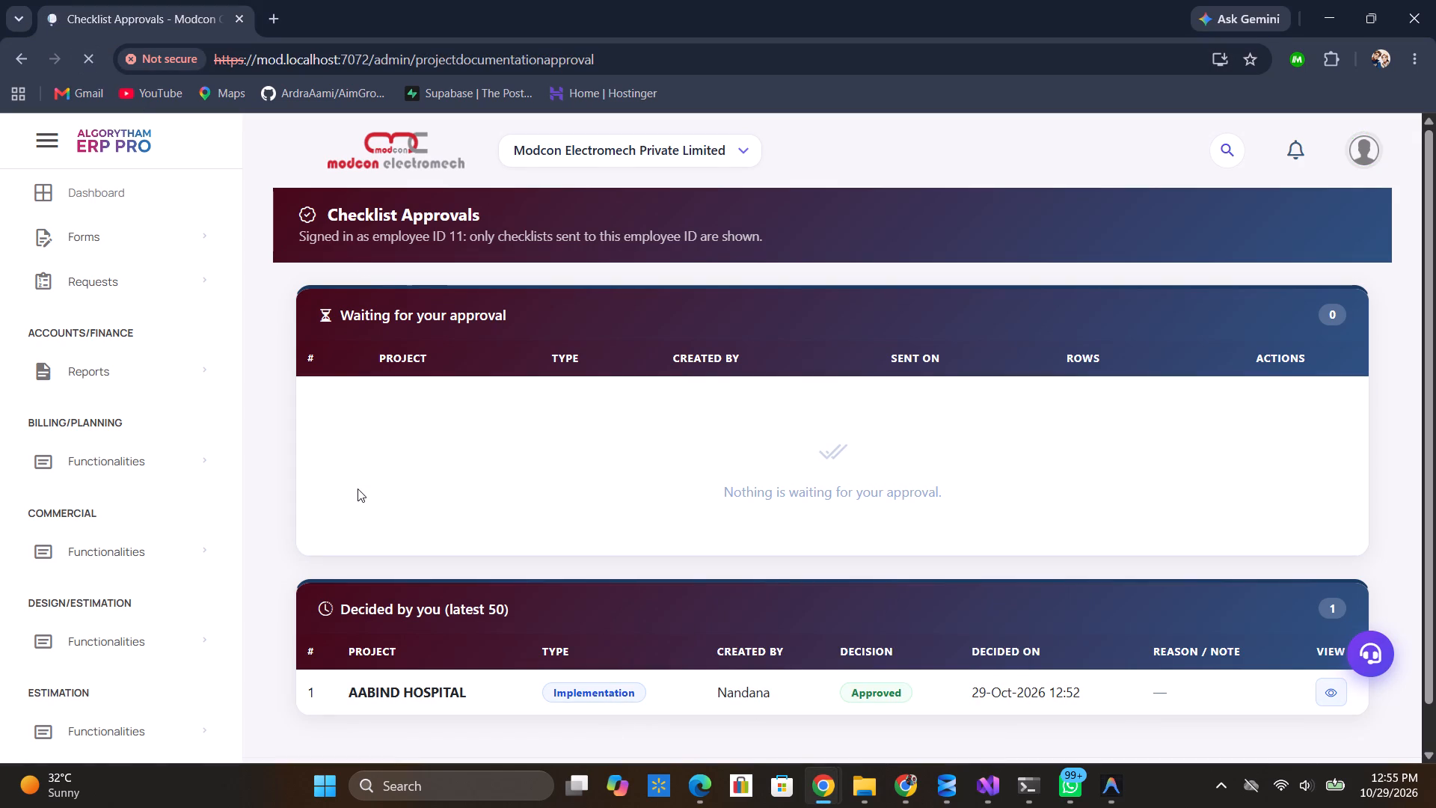
pyautogui.scroll(-4, 326, 498)
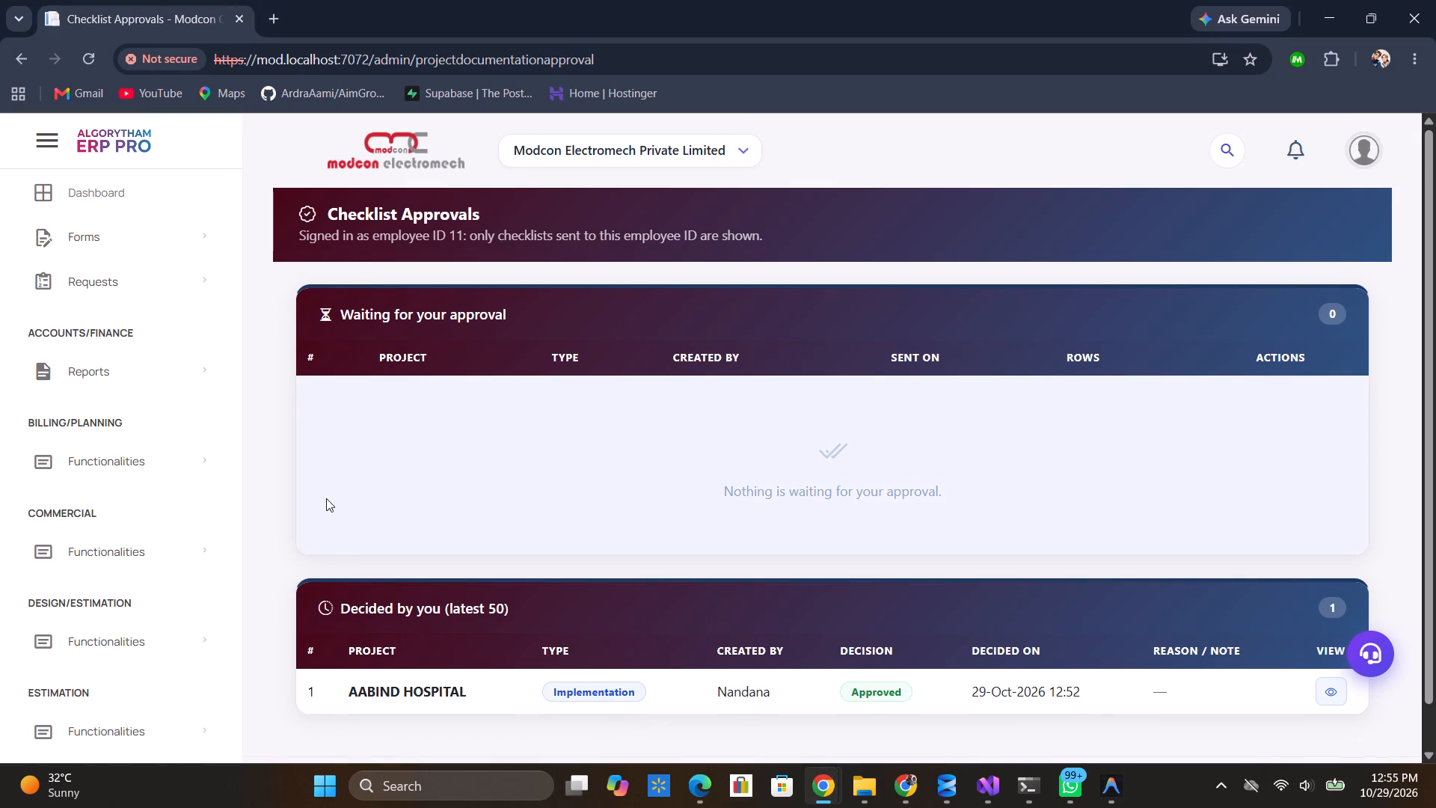
pyautogui.scroll(3, 326, 498)
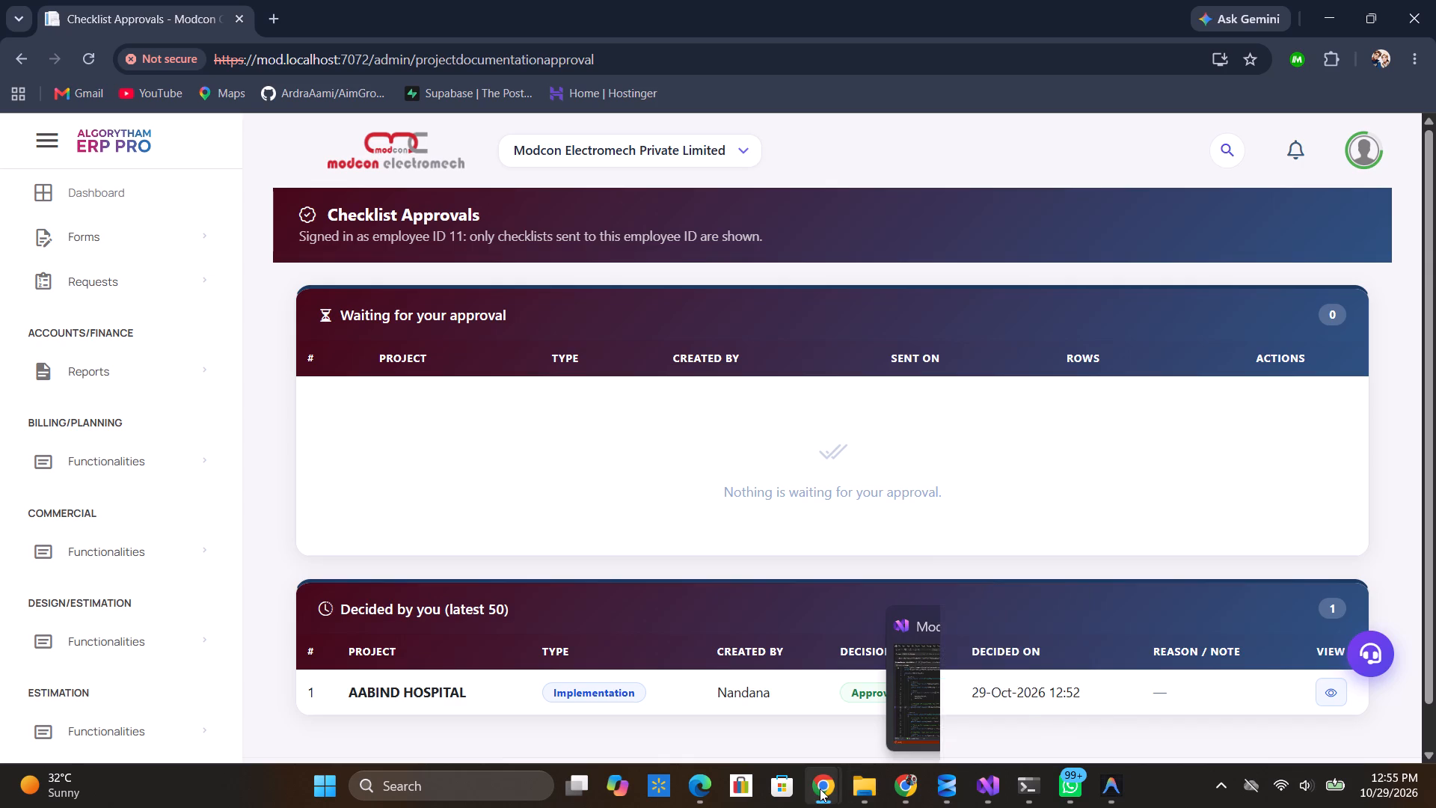
# Return to the Incognito window and send the ADDITIONAL HVAC WORKS AT DECATHLON CALICUT checklist for approval, confirming the submission.
pyautogui.click(871, 706)
pyautogui.click(1218, 637)
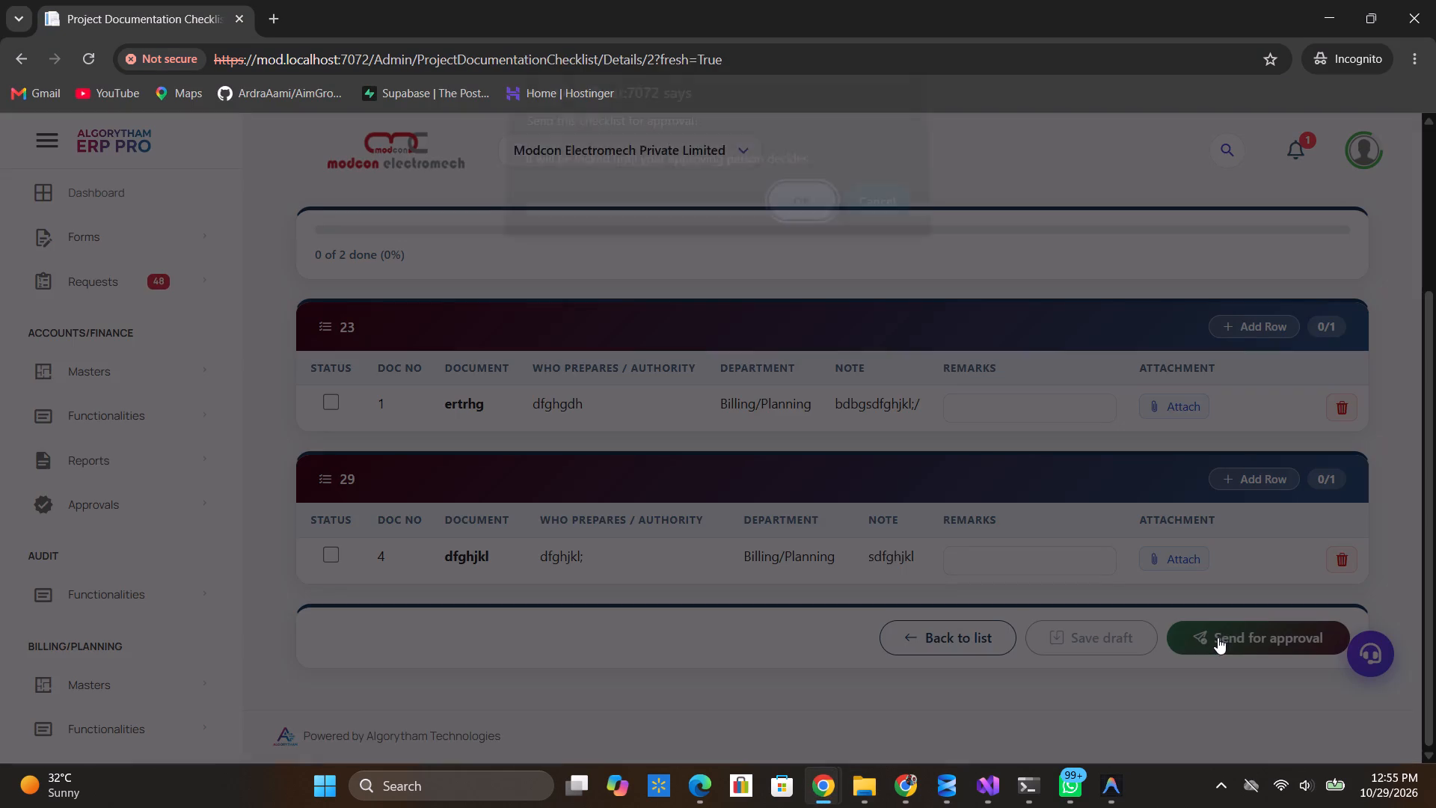
pyautogui.click(800, 224)
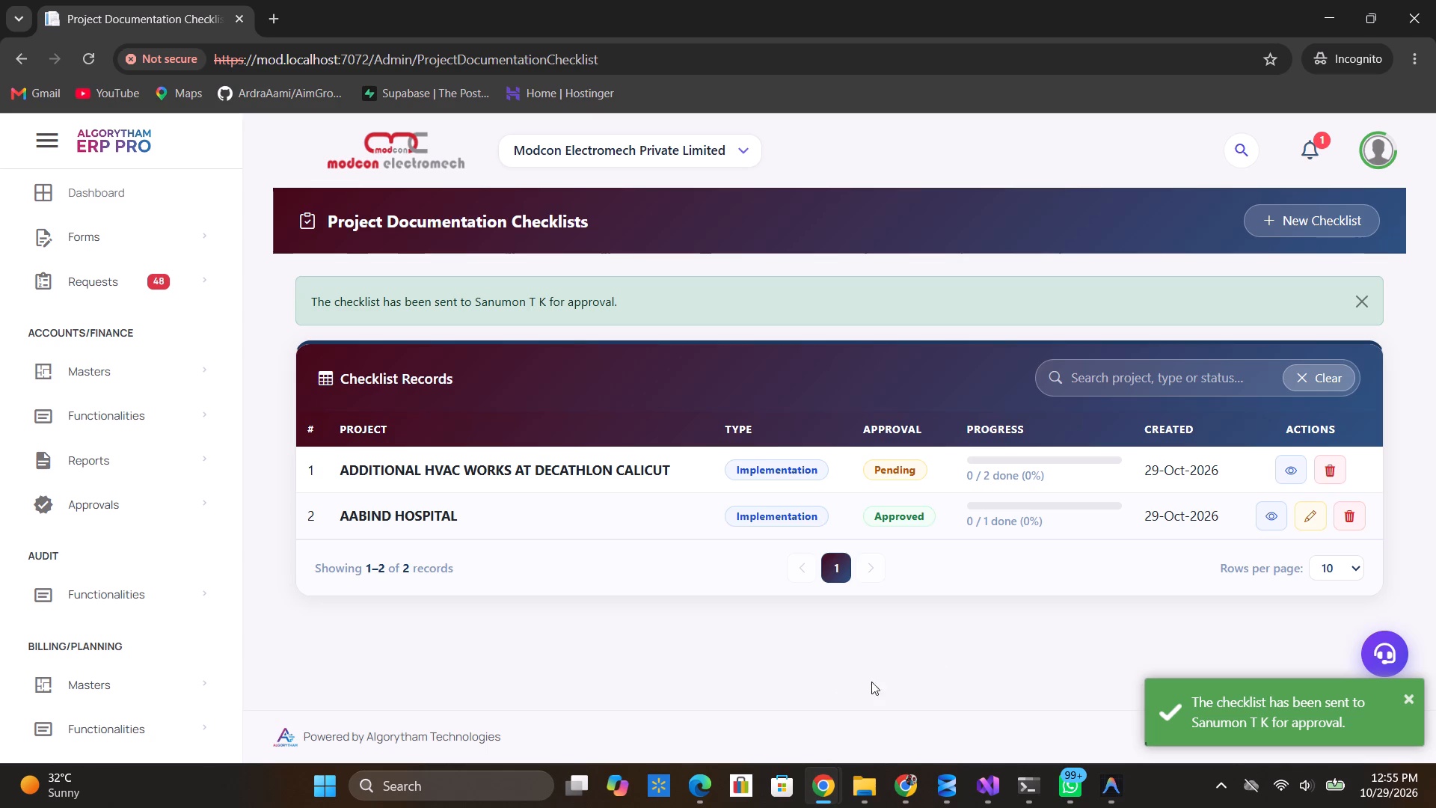
# View the details of the ADDITIONAL HVAC WORKS AT DECATHLON CALICUT checklist and close them.
pyautogui.click(1298, 470)
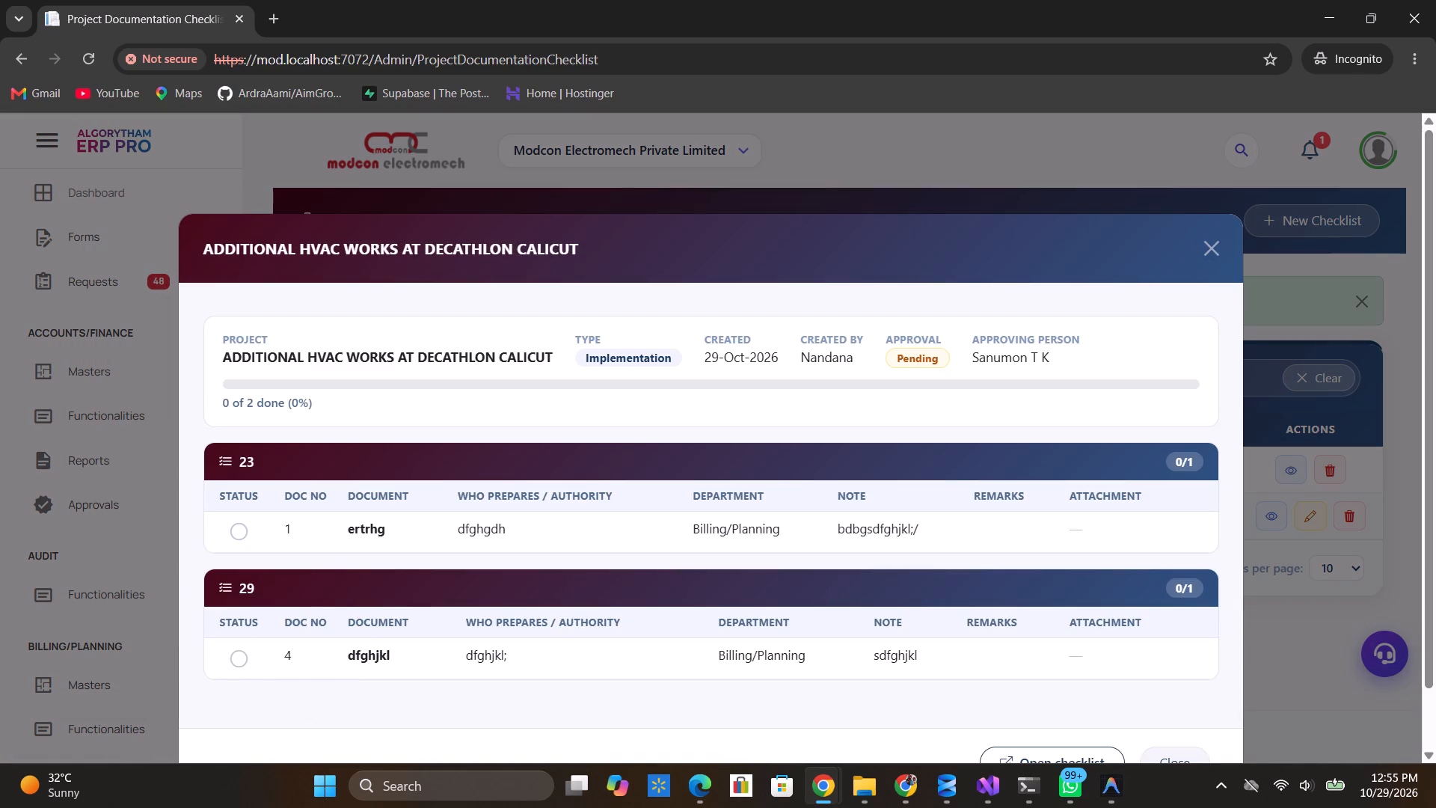
pyautogui.doubleClick(241, 655)
pyautogui.click(1224, 240)
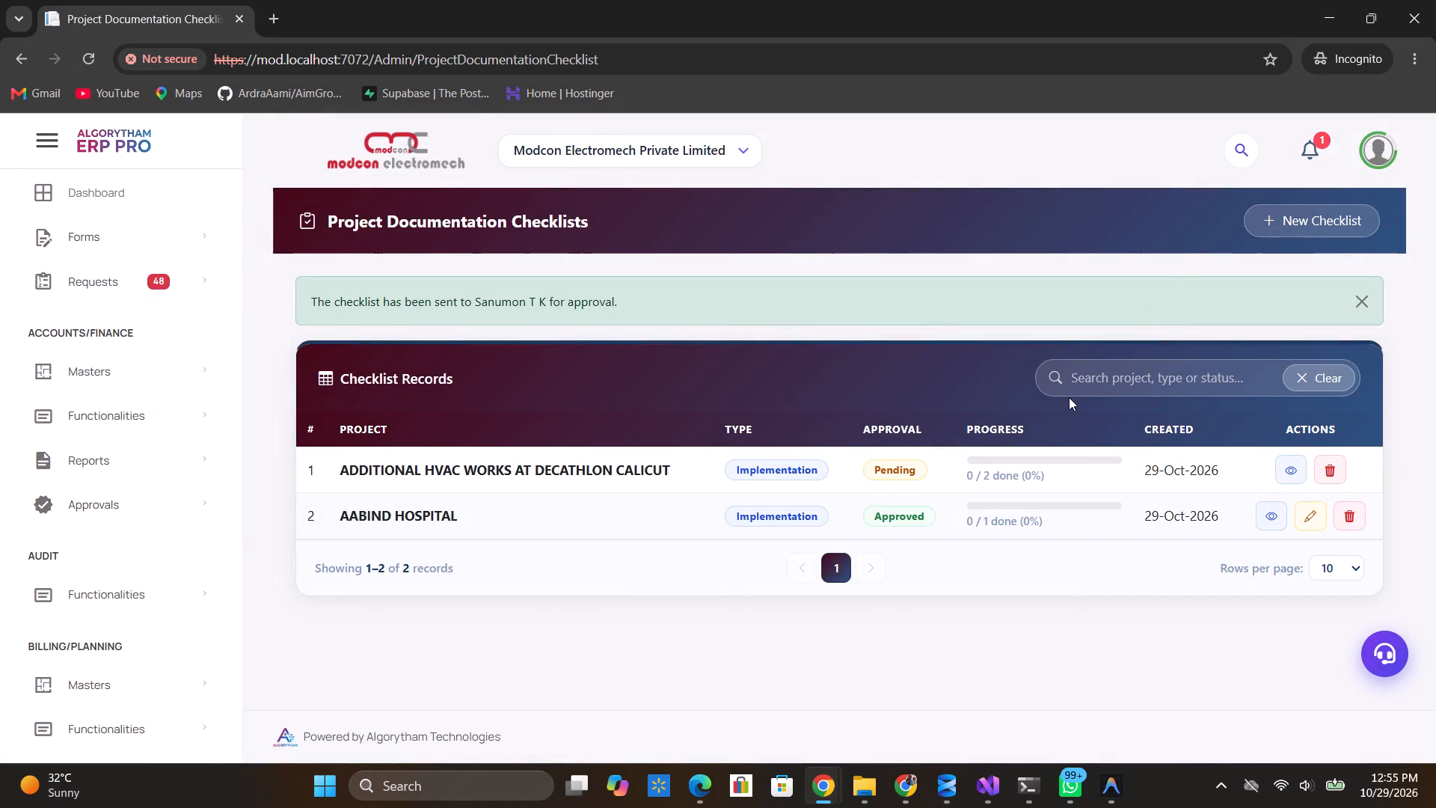
pyautogui.scroll(-2, 1069, 397)
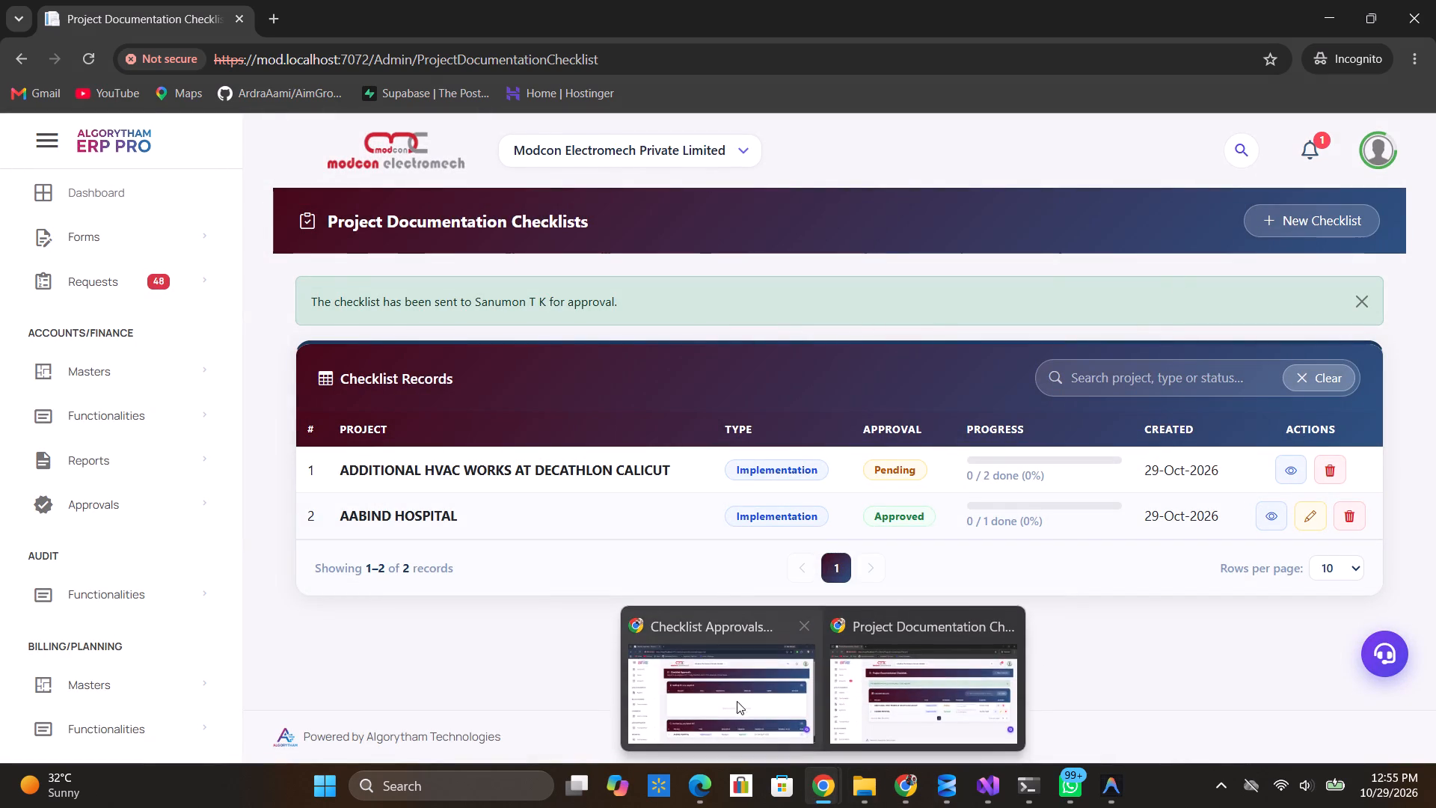
# Switch to the approver's Checklist Approvals window and reload it to check for the newly submitted checklist.
pyautogui.click(732, 694)
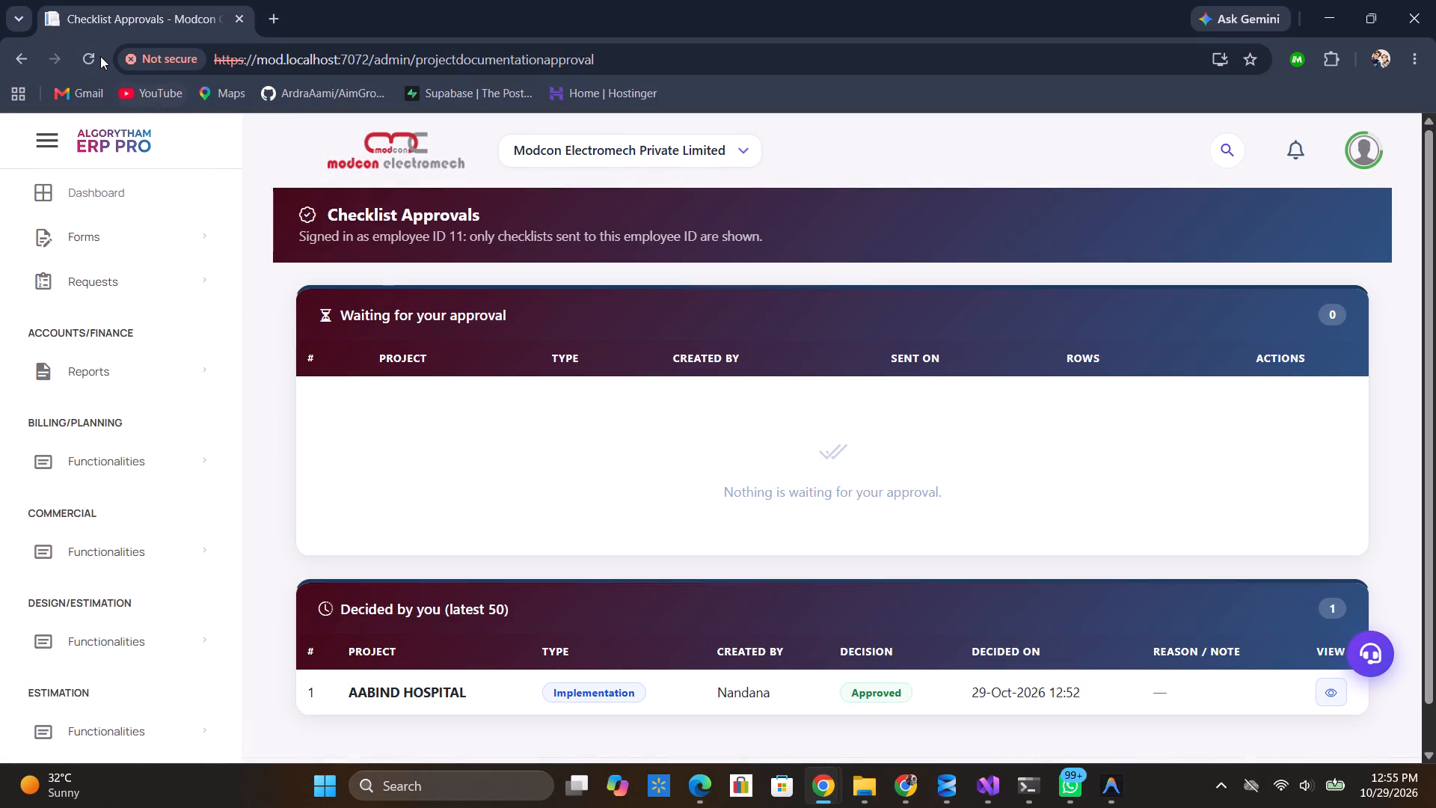
pyautogui.click(93, 54)
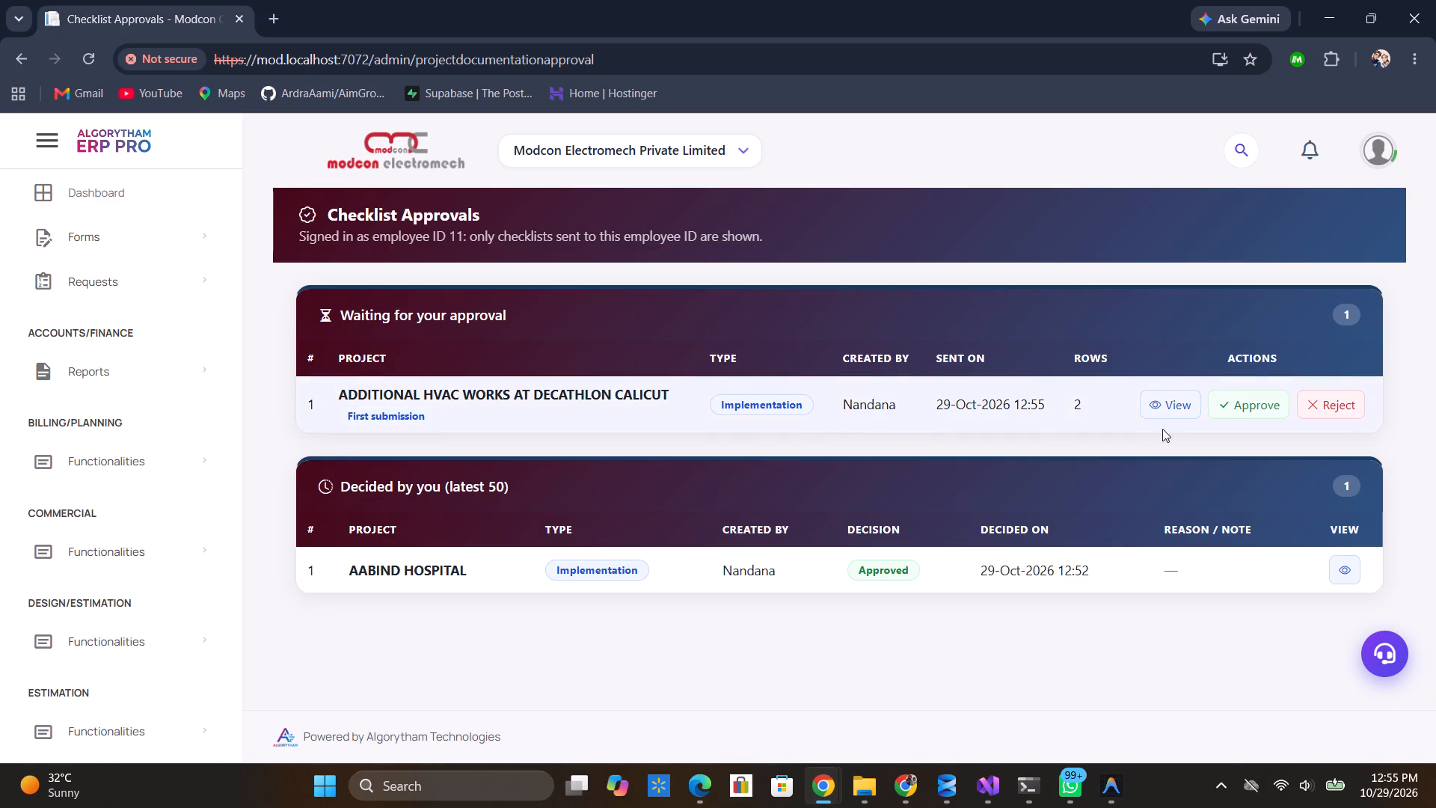
# Approve the ADDITIONAL HVAC WORKS AT DECATHLON CALICUT checklist and confirm the approval.
pyautogui.click(1229, 406)
pyautogui.click(796, 191)
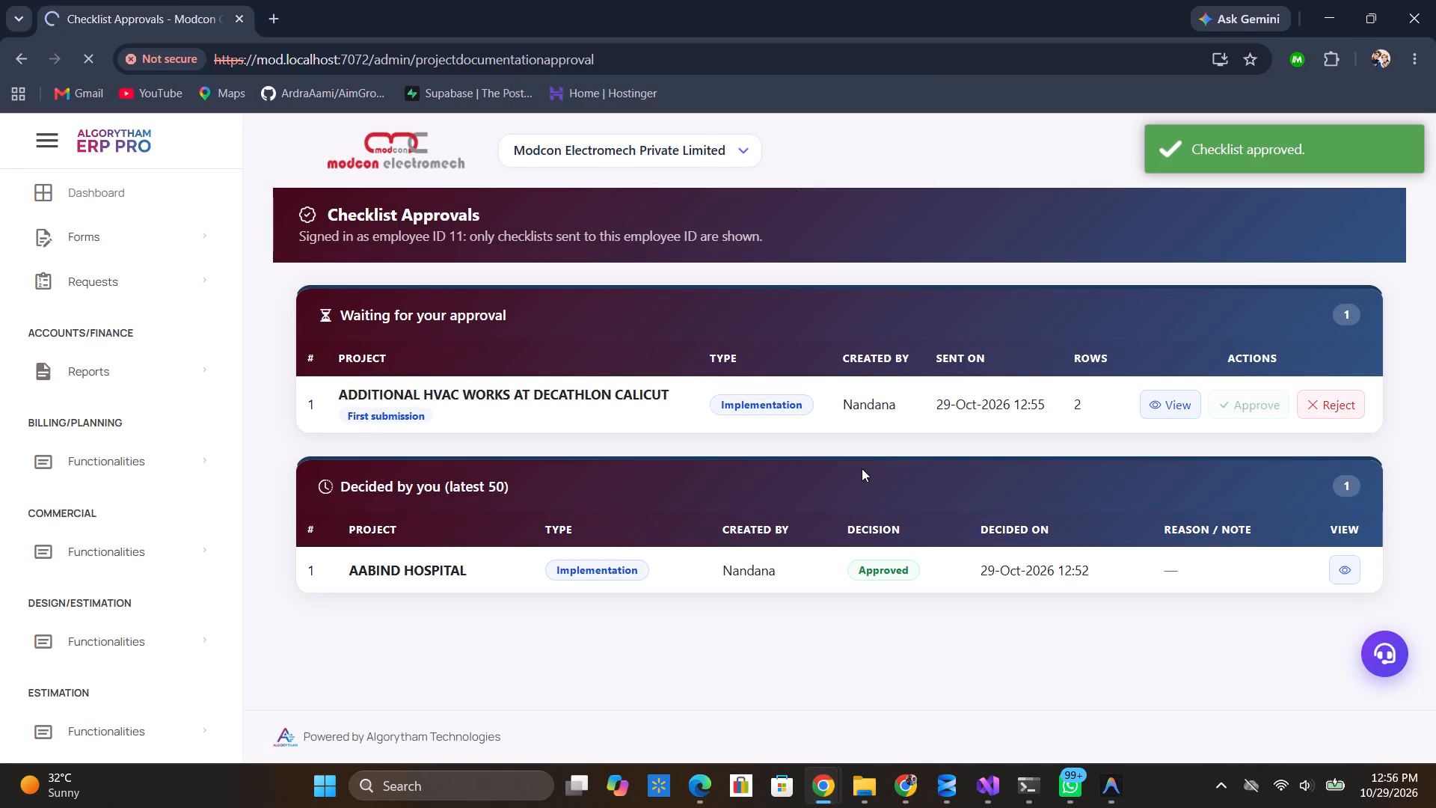
pyautogui.click(1227, 552)
# View the details of the decided ADDITIONAL HVAC WORKS AT DECATHLON CALICUT checklist, try its first document's status mark, and close them.
pyautogui.scroll(-1, 1227, 552)
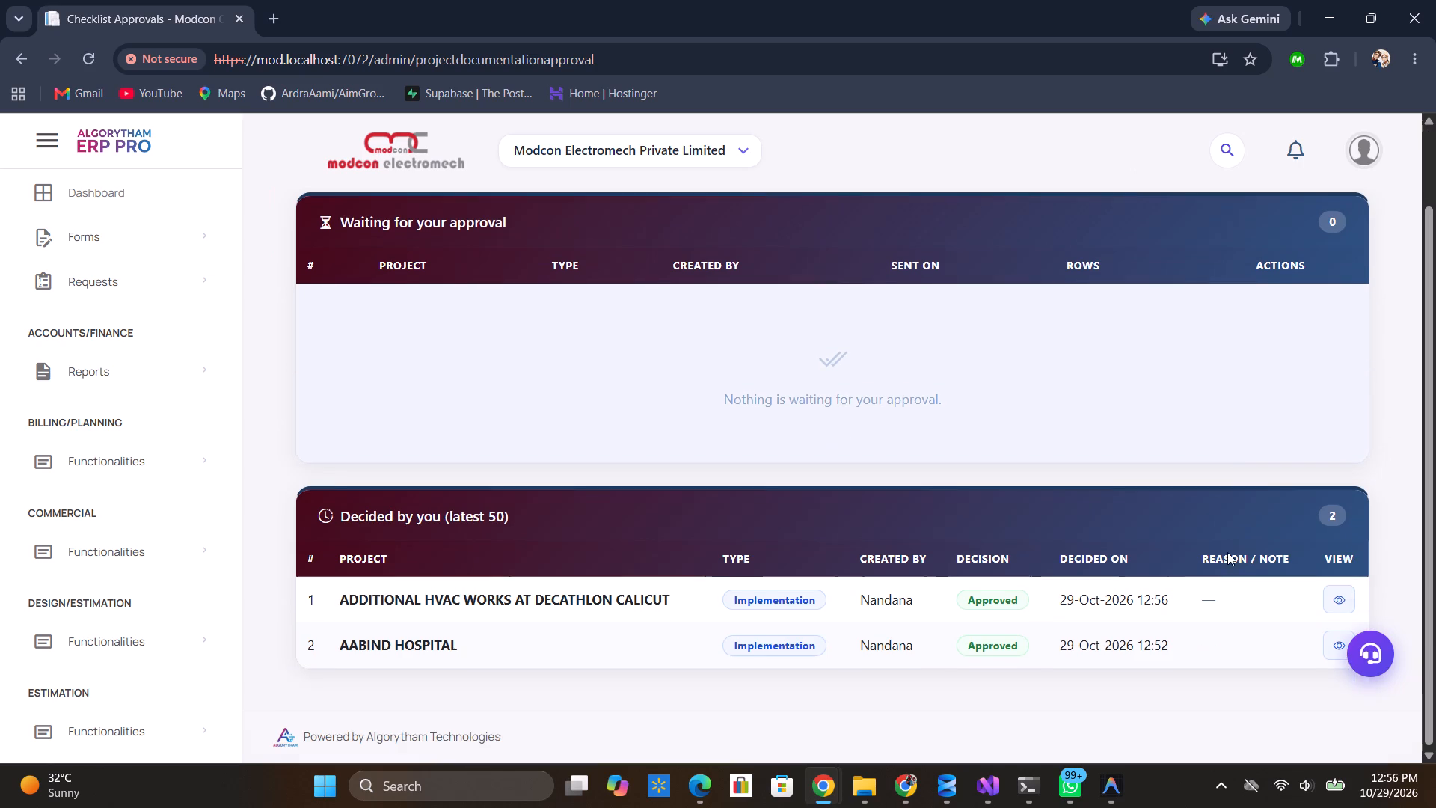
pyautogui.scroll(-1, 1227, 552)
pyautogui.click(1341, 599)
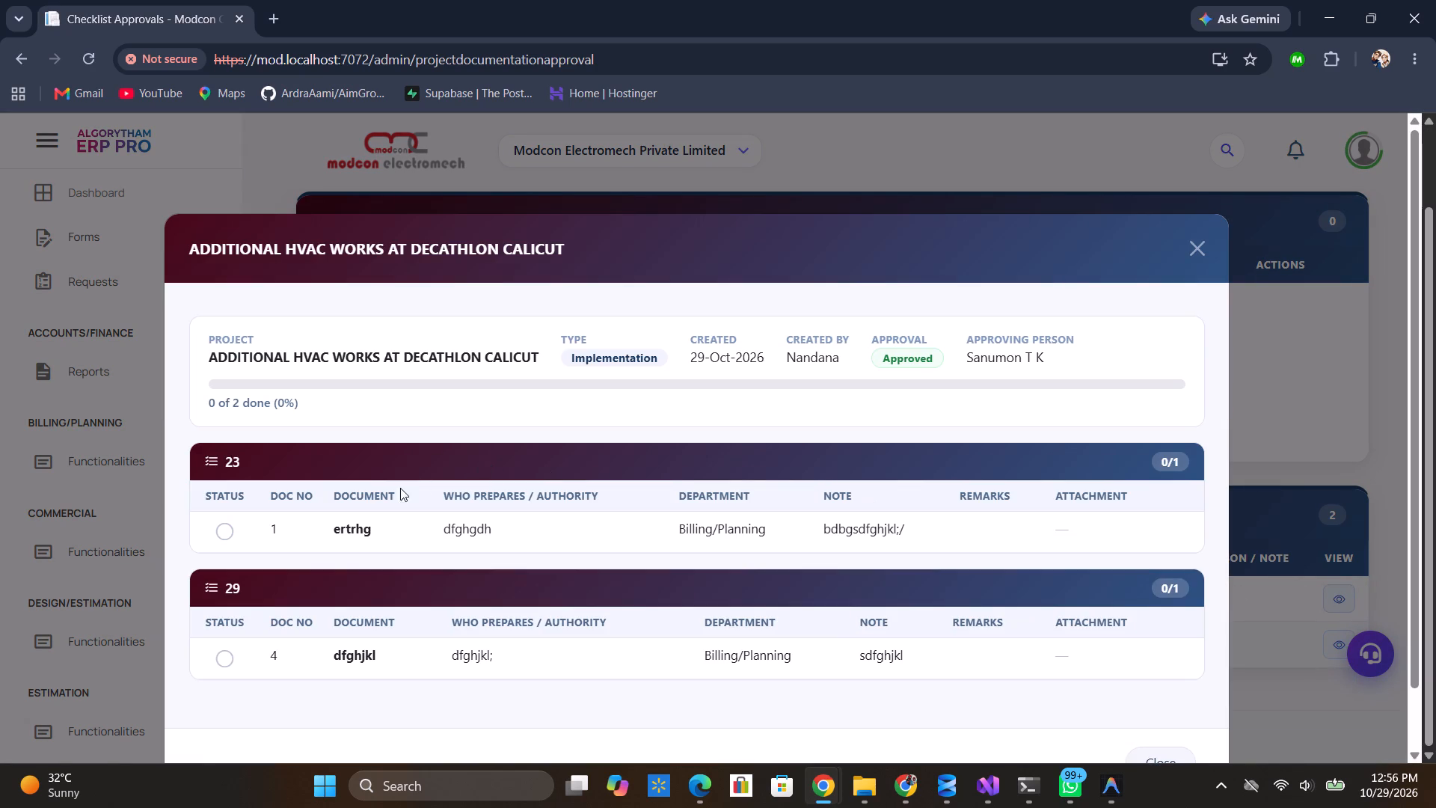
pyautogui.click(227, 524)
pyautogui.click(1203, 255)
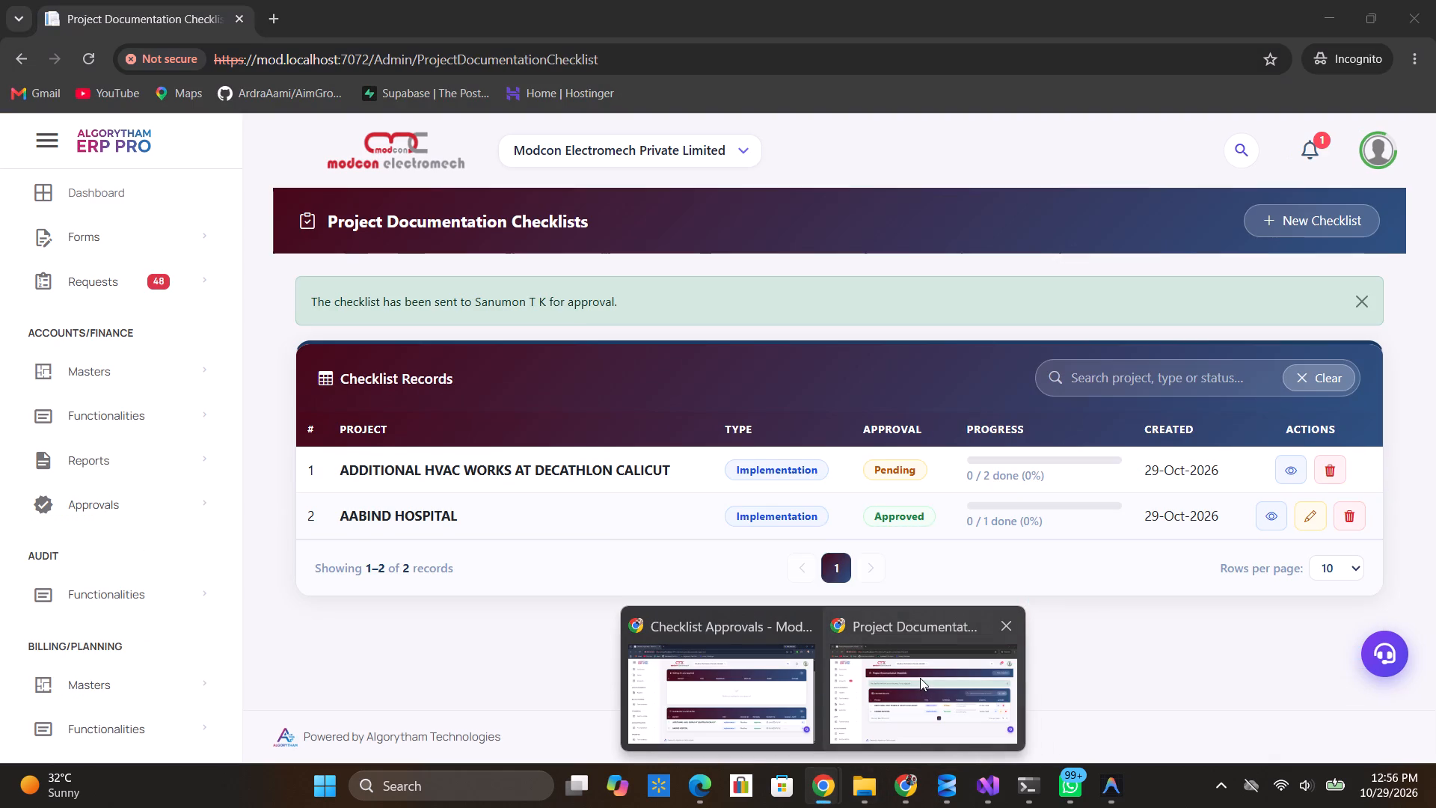
# Return to the Incognito window and create an Implementation checklist for AHALIA EARLY LEARNING CENTER with all master documents loaded.
pyautogui.click(920, 678)
pyautogui.click(1320, 211)
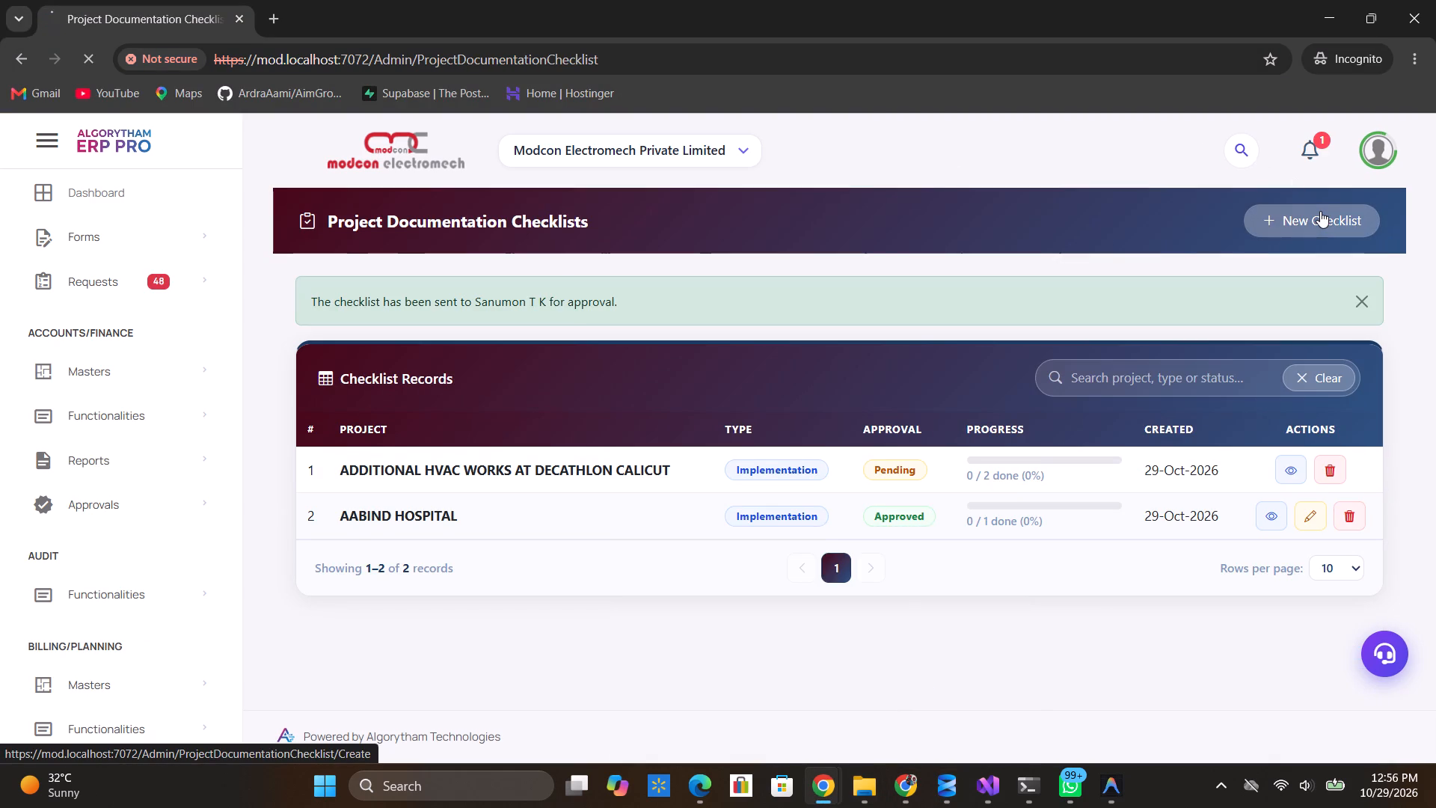
pyautogui.click(1320, 211)
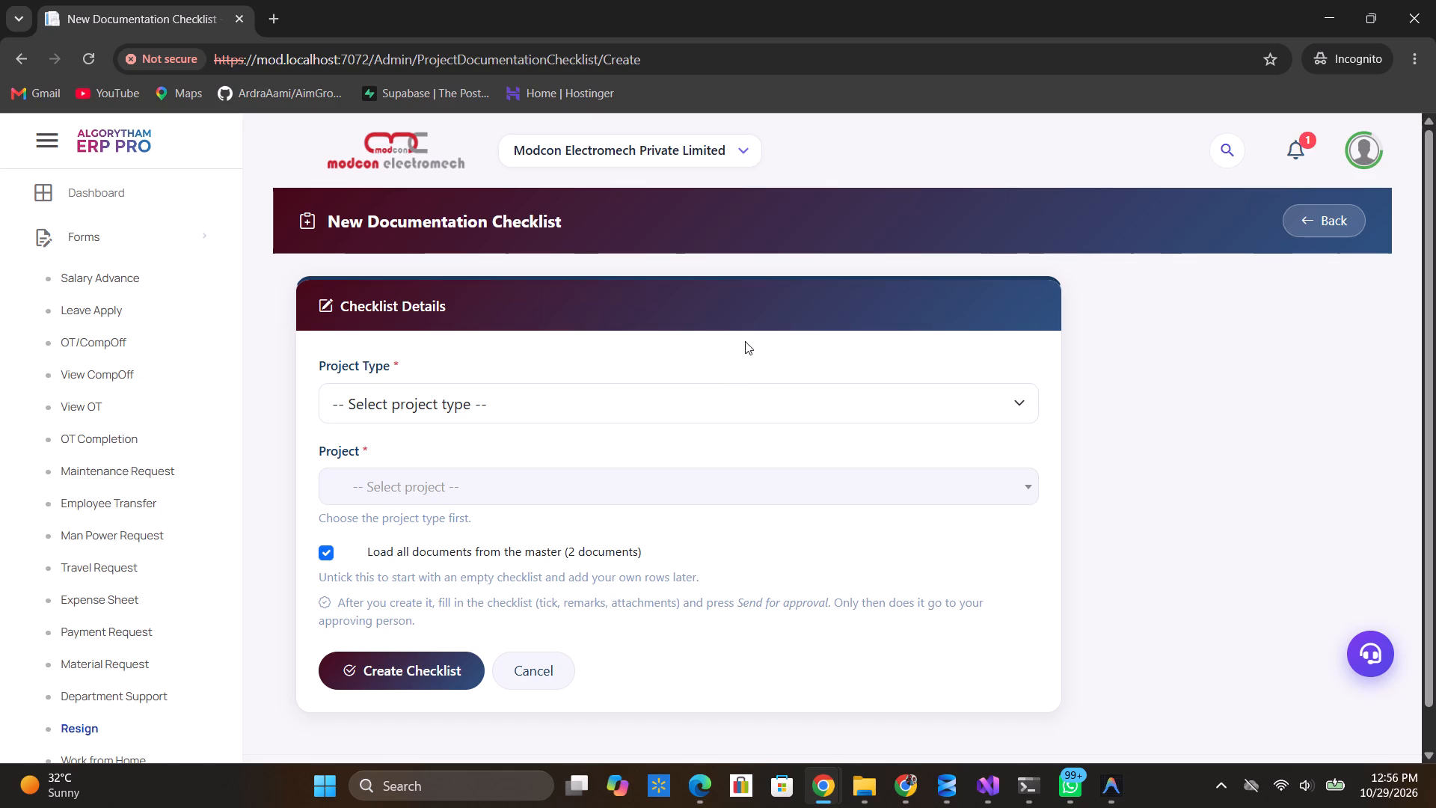
pyautogui.click(707, 406)
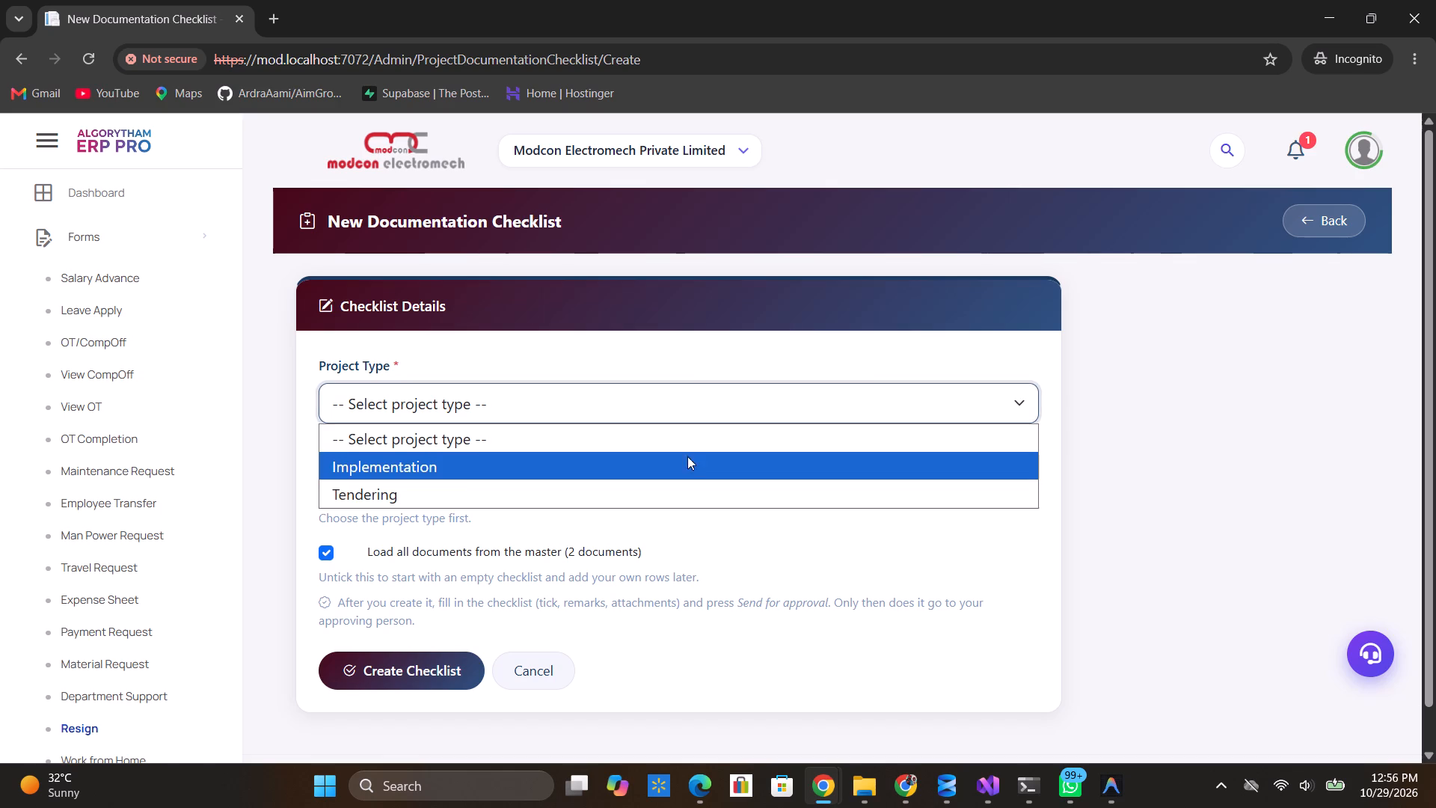
pyautogui.click(690, 454)
pyautogui.click(663, 501)
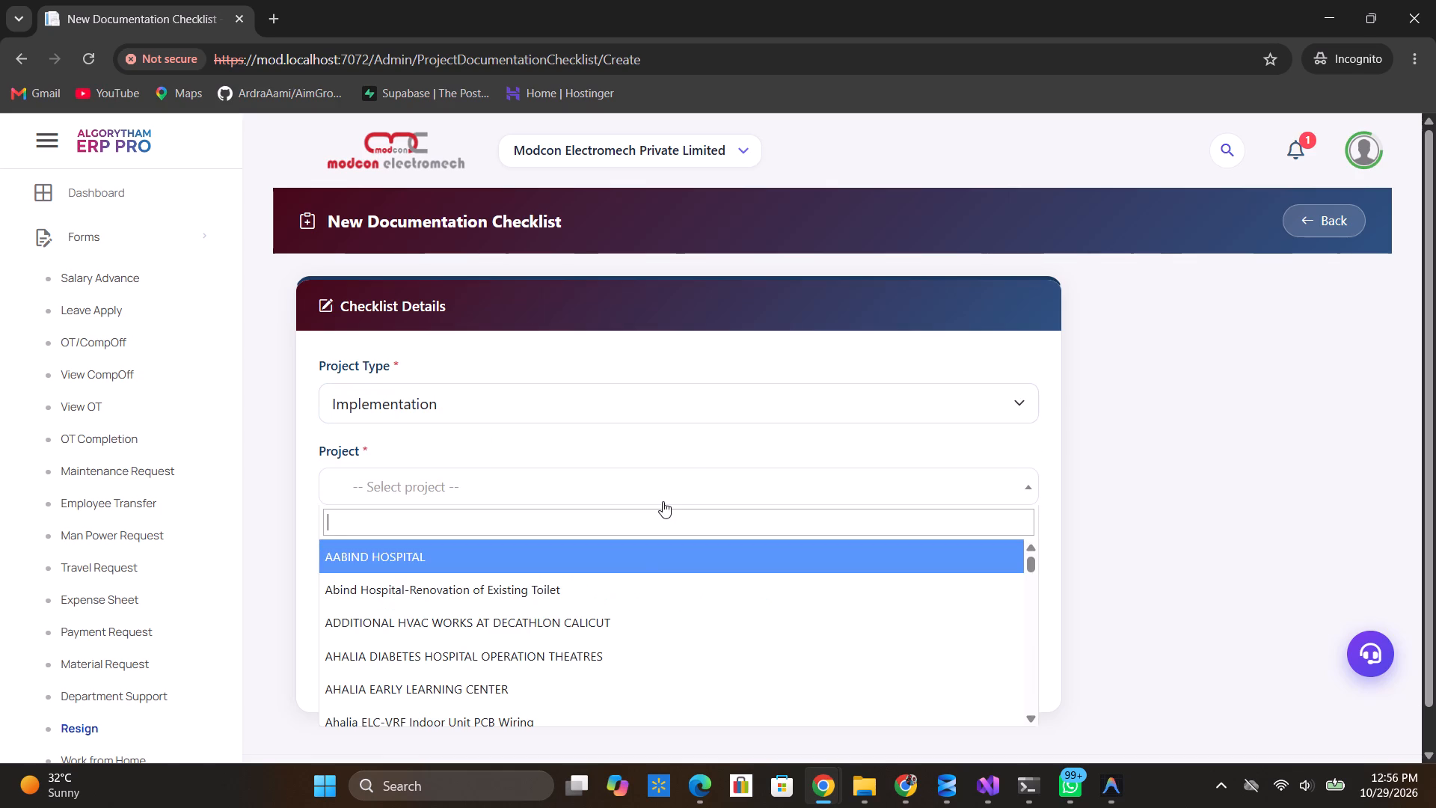
pyautogui.click(597, 689)
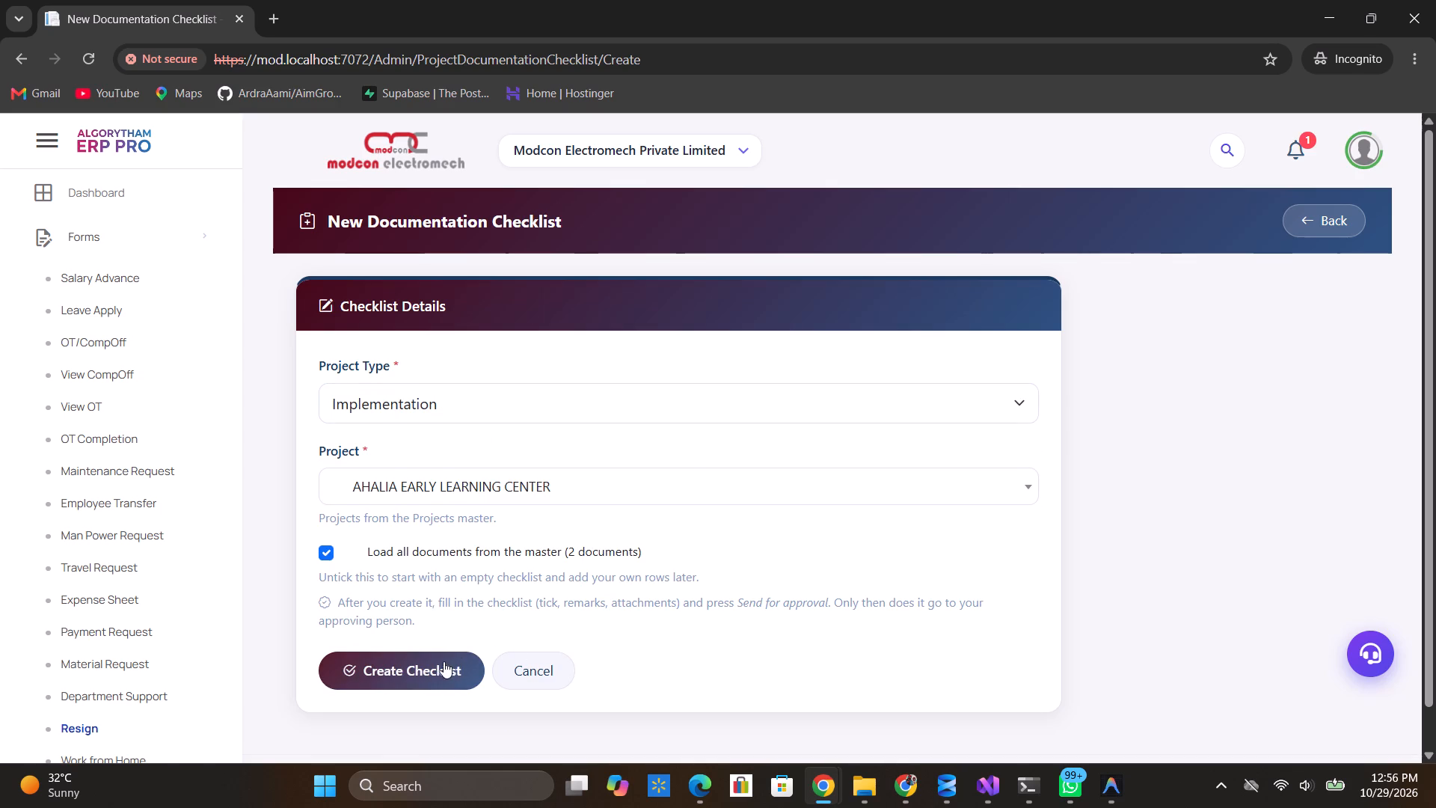
pyautogui.click(429, 664)
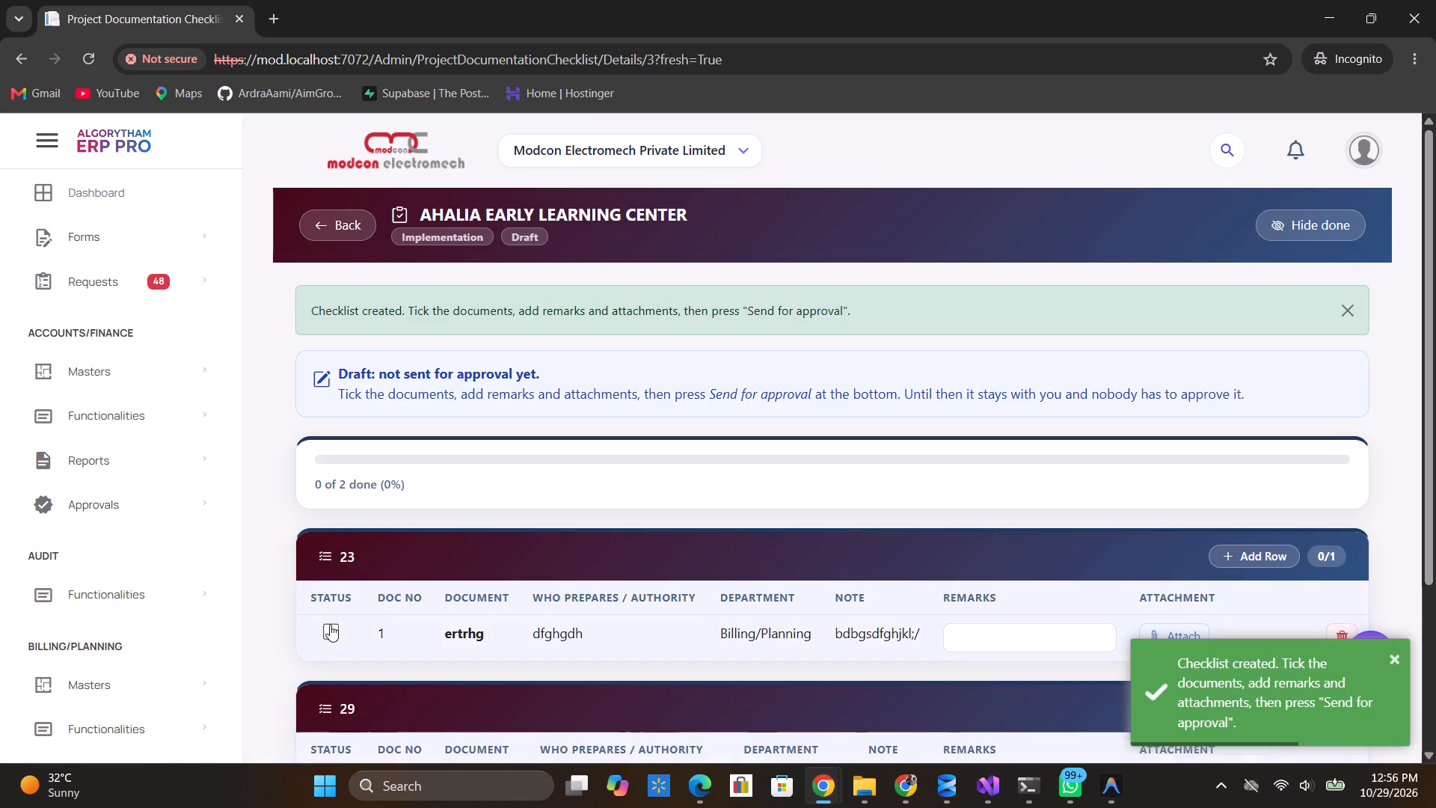
# Tick the ertrhg and dfghjkl documents as done and send the AHALIA EARLY LEARNING CENTER checklist for approval, confirming the submission.
pyautogui.click(330, 625)
pyautogui.scroll(-2, 358, 613)
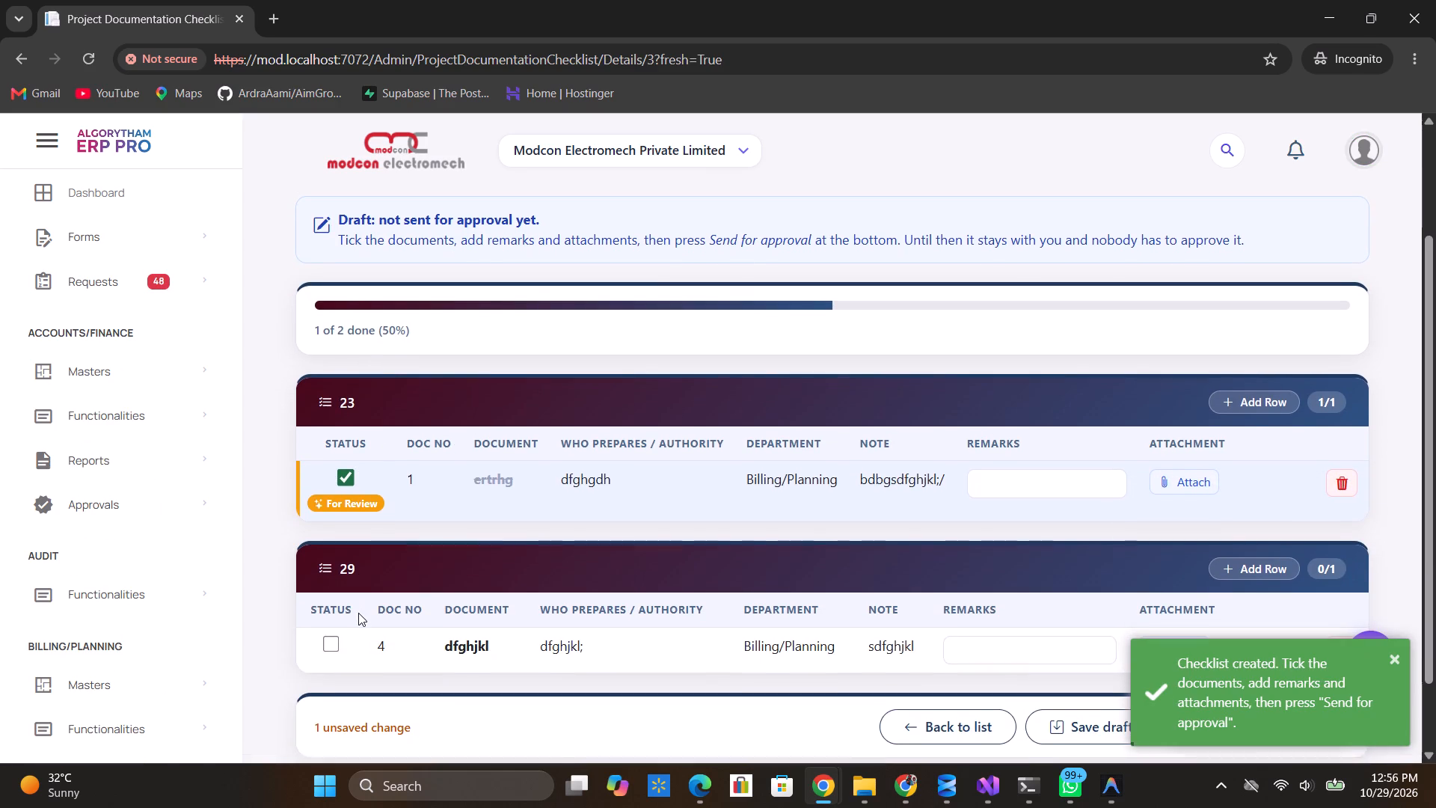
pyautogui.click(332, 642)
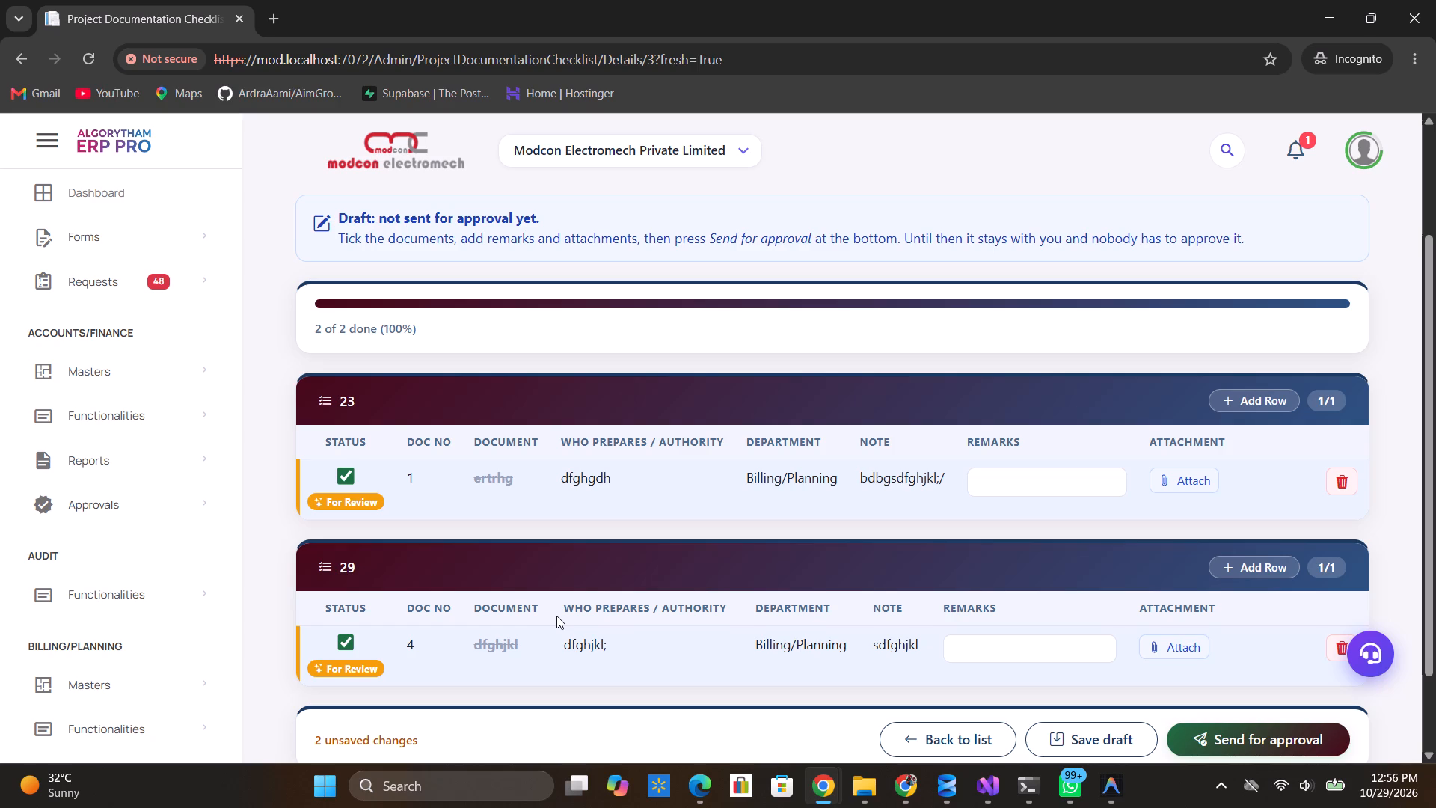
pyautogui.scroll(-2, 556, 616)
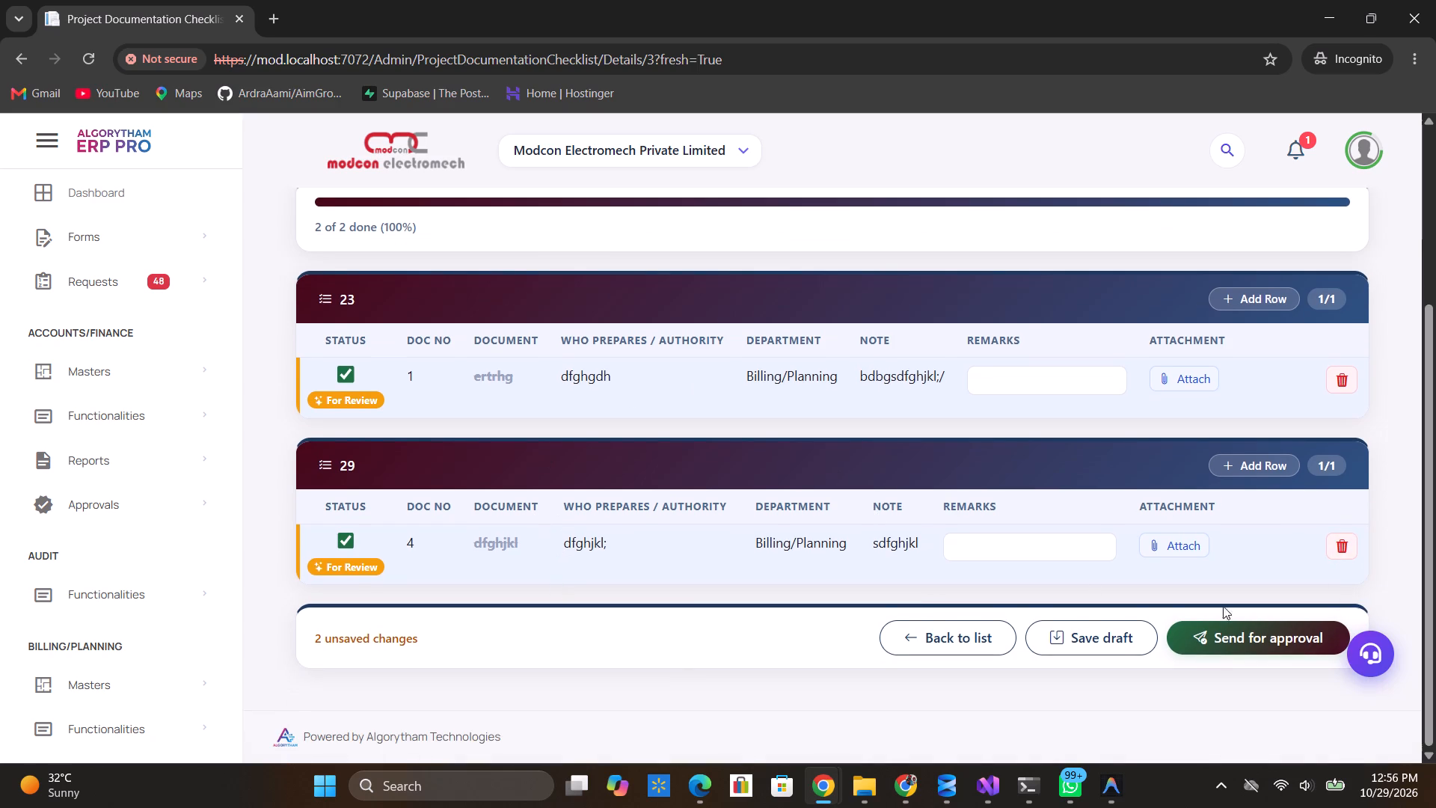
pyautogui.click(1272, 644)
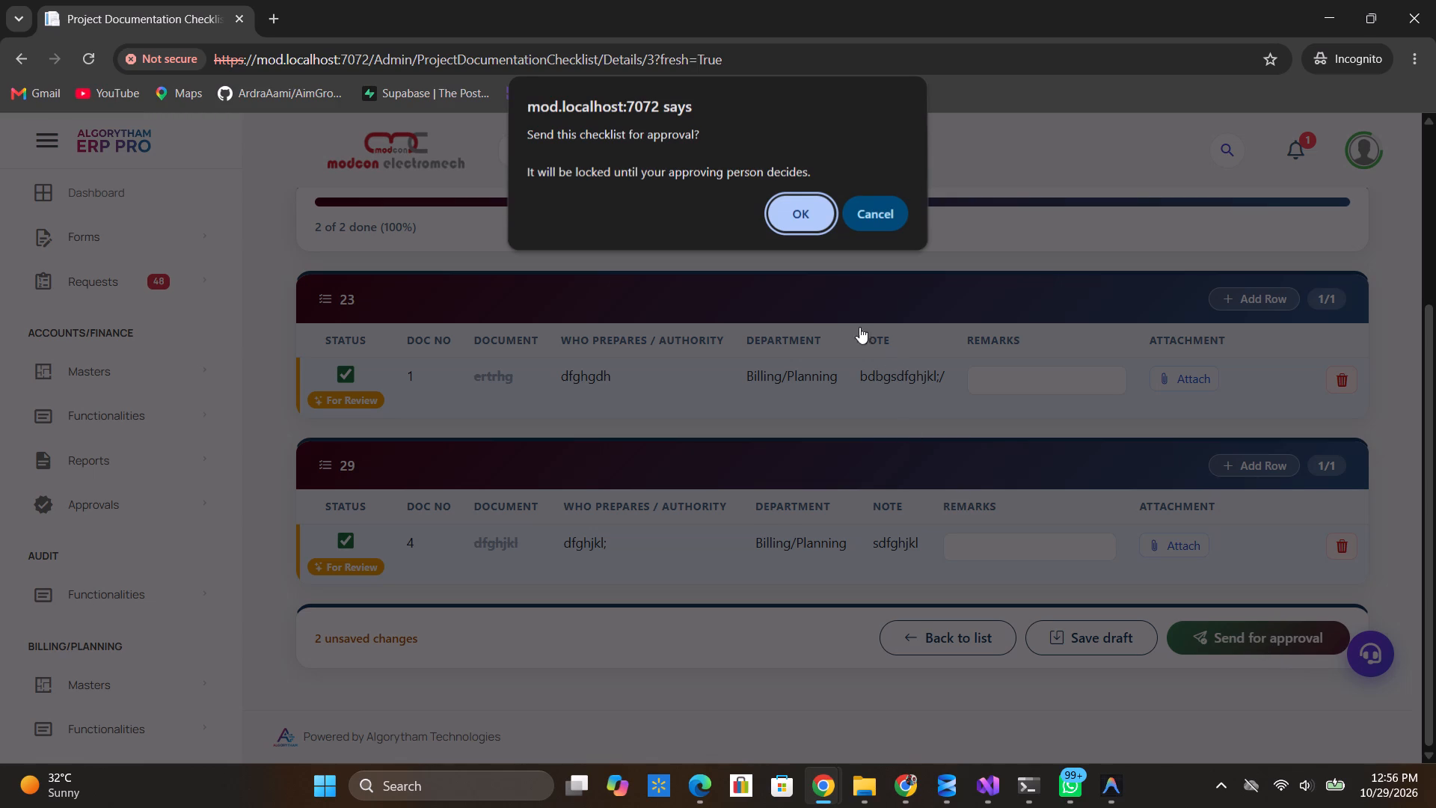
pyautogui.click(786, 208)
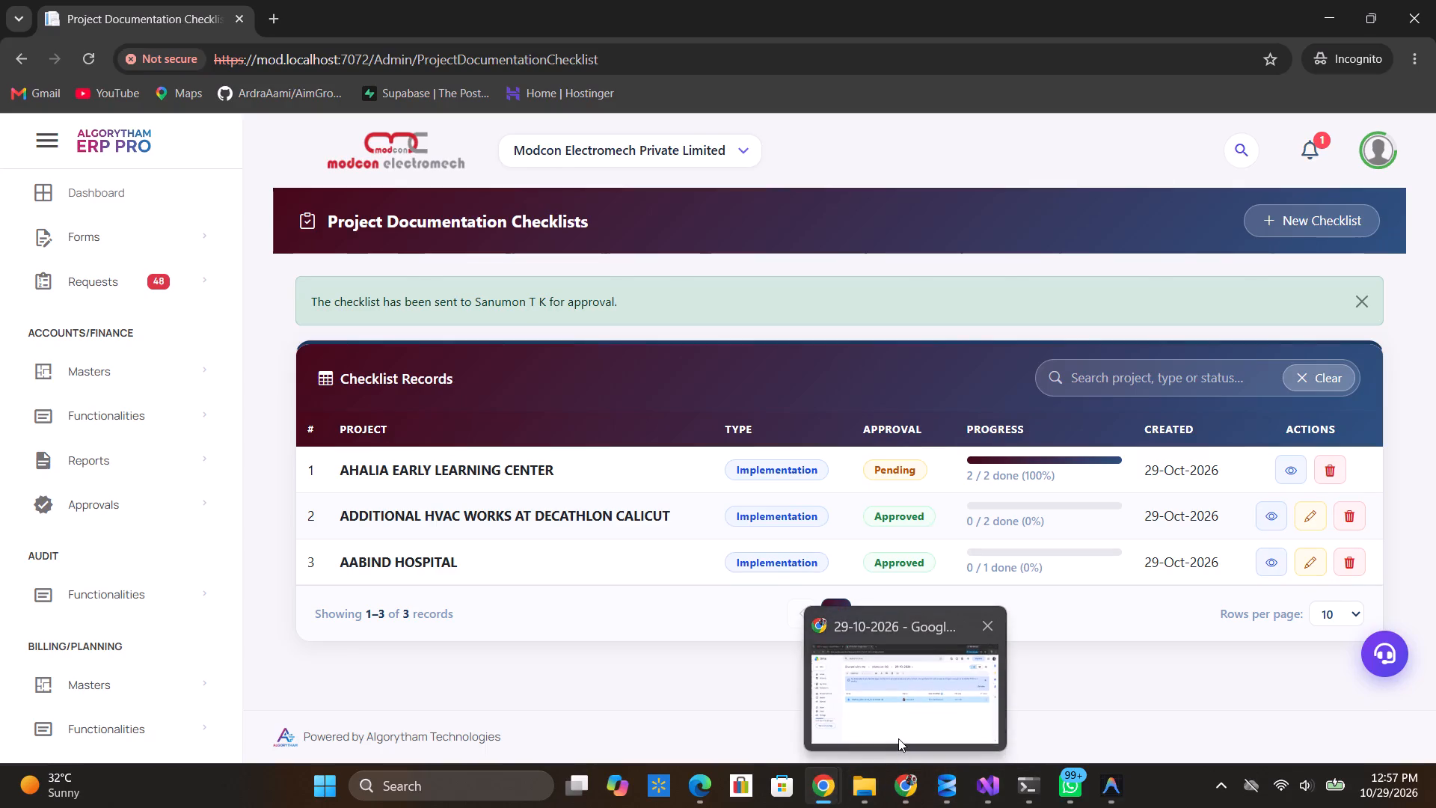
# Switch to the approver's Checklist Approvals window, reload it, and review the details of the AHALIA EARLY LEARNING CENTER checklist.
pyautogui.hscroll(-1, 898, 738)
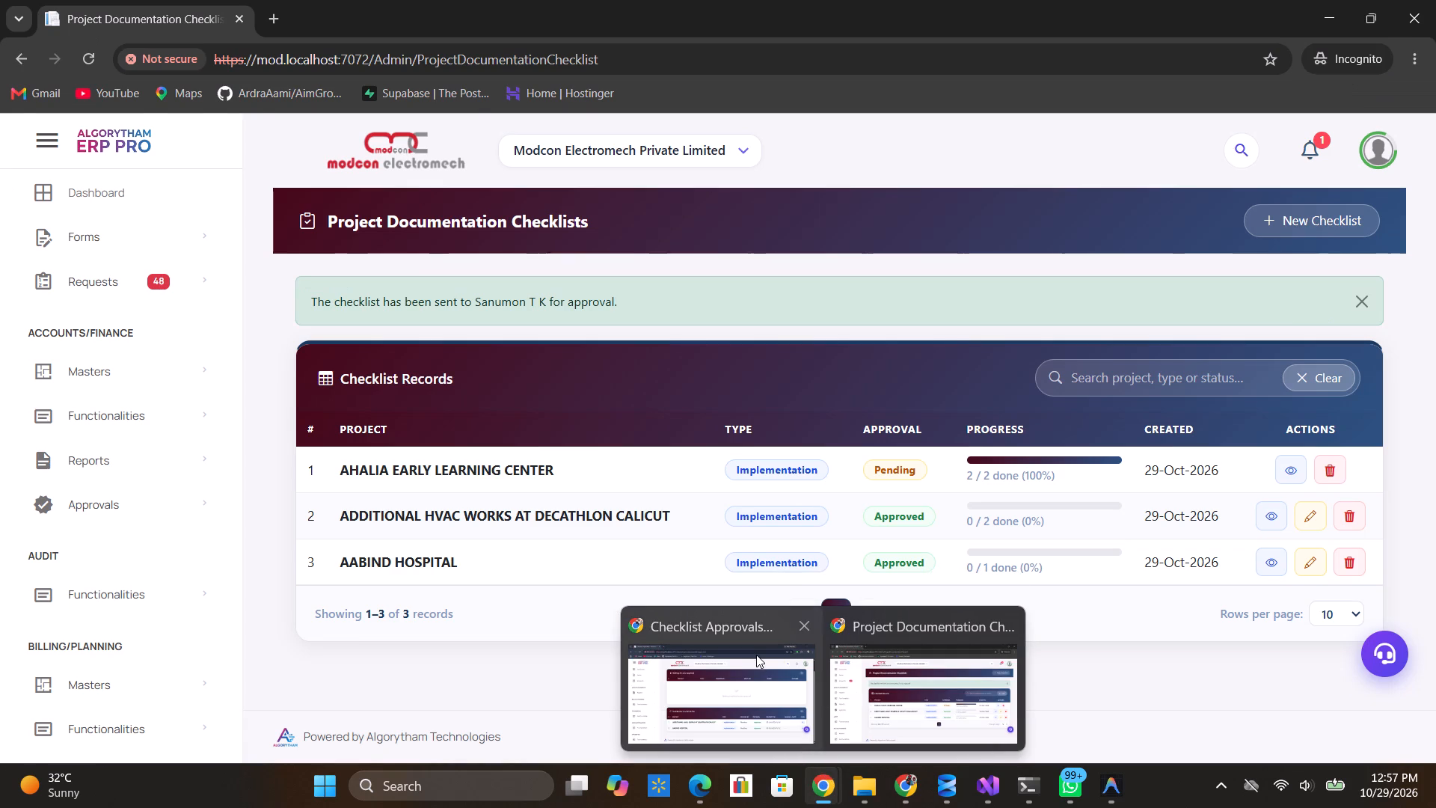
pyautogui.click(756, 655)
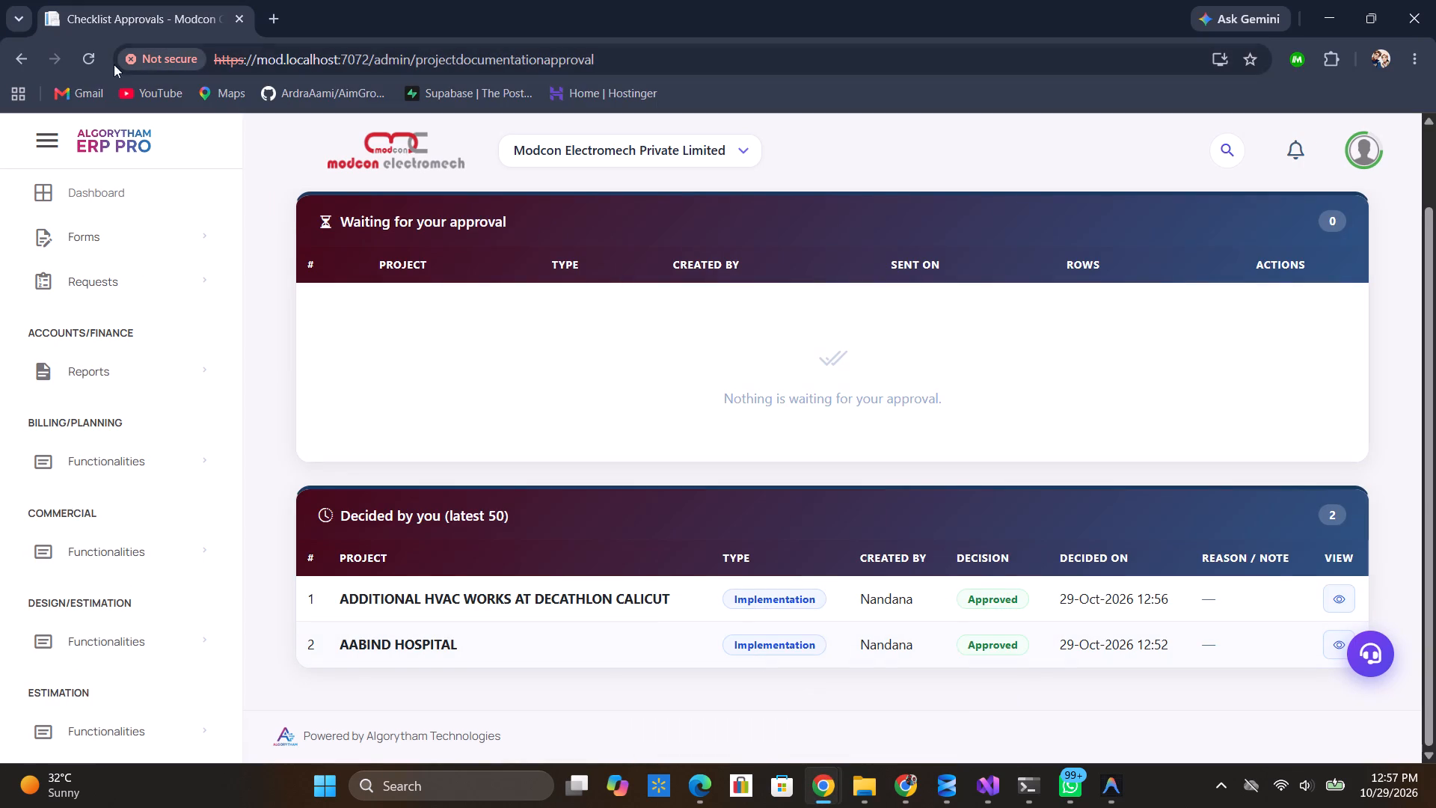
pyautogui.click(90, 52)
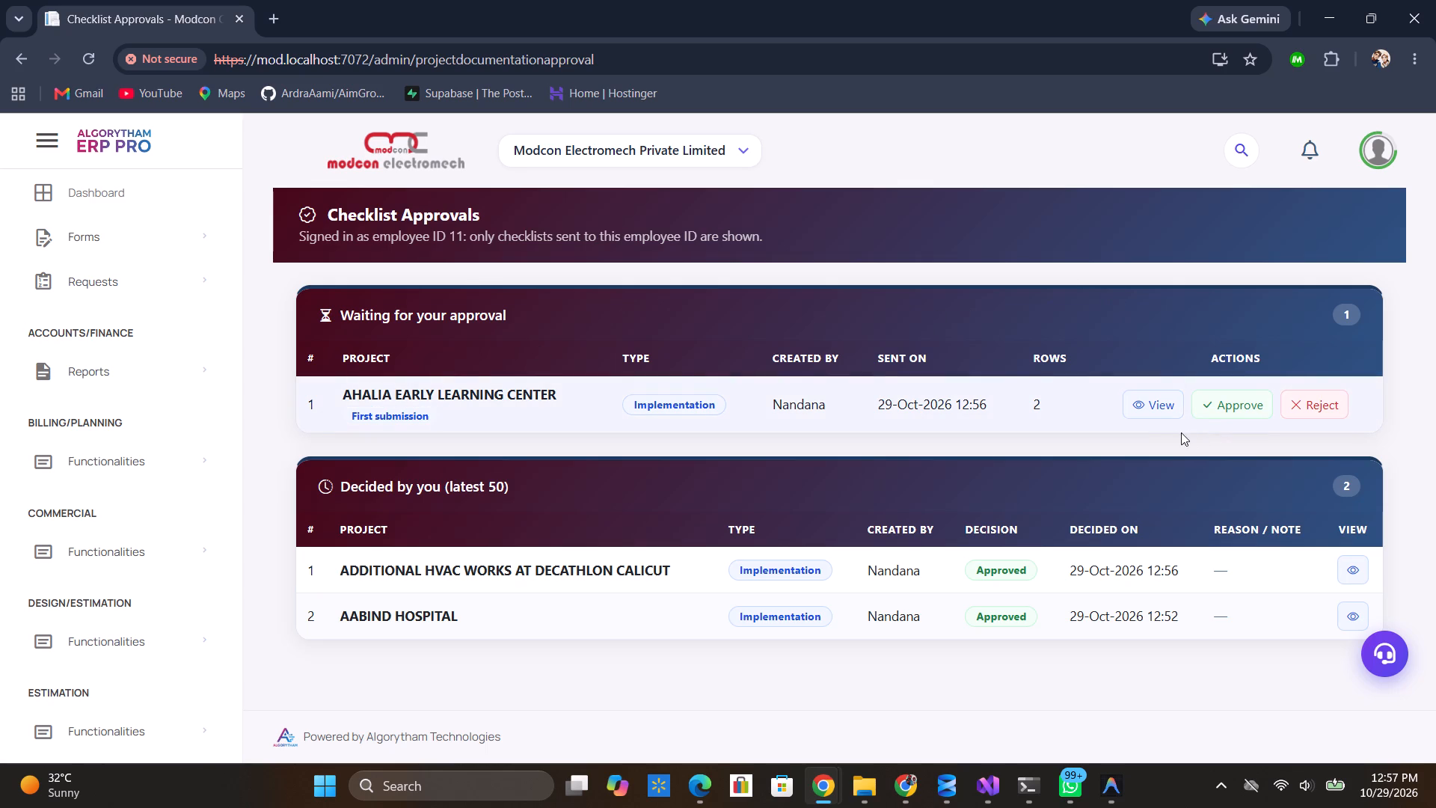
pyautogui.click(1162, 411)
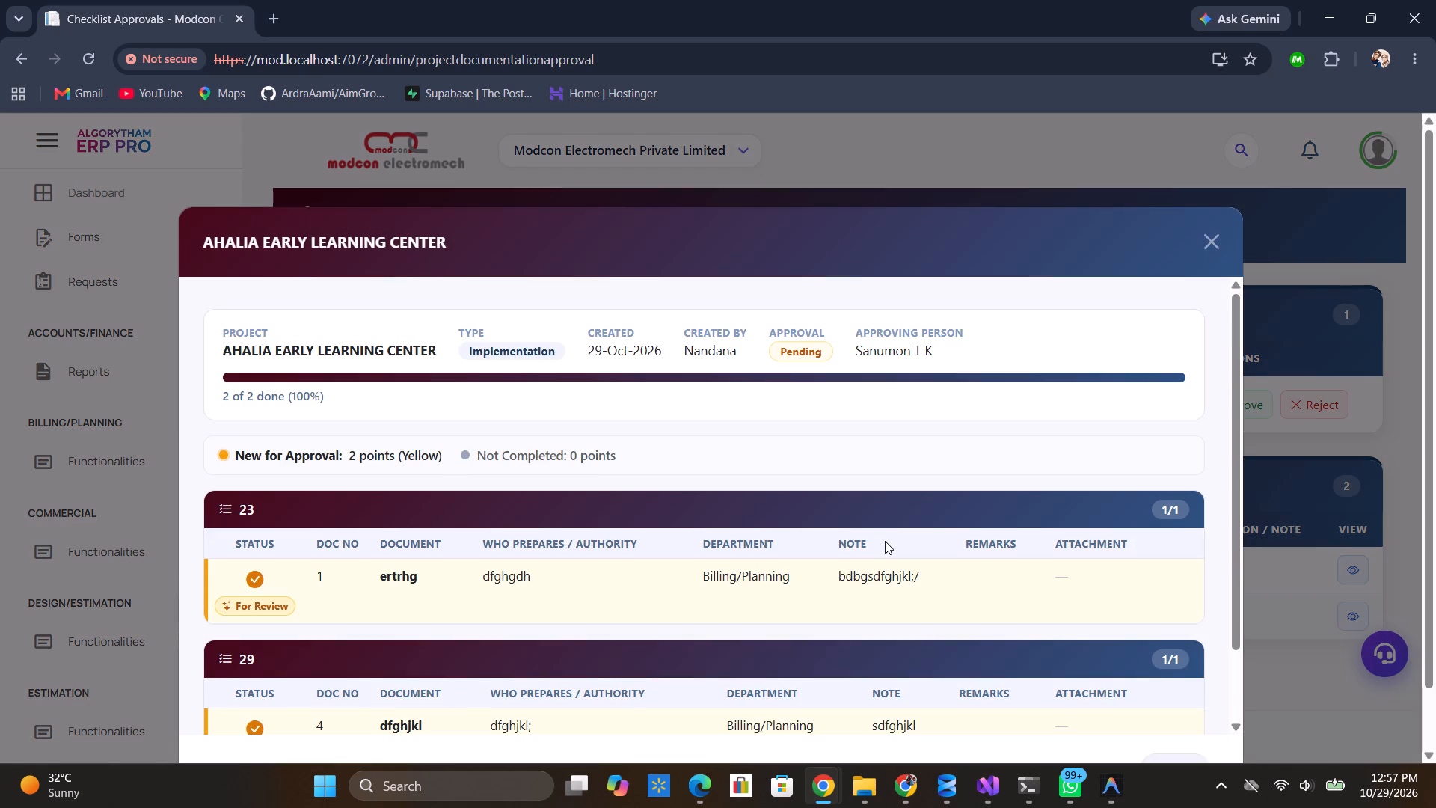
pyautogui.scroll(-2, 886, 541)
pyautogui.scroll(1, 886, 541)
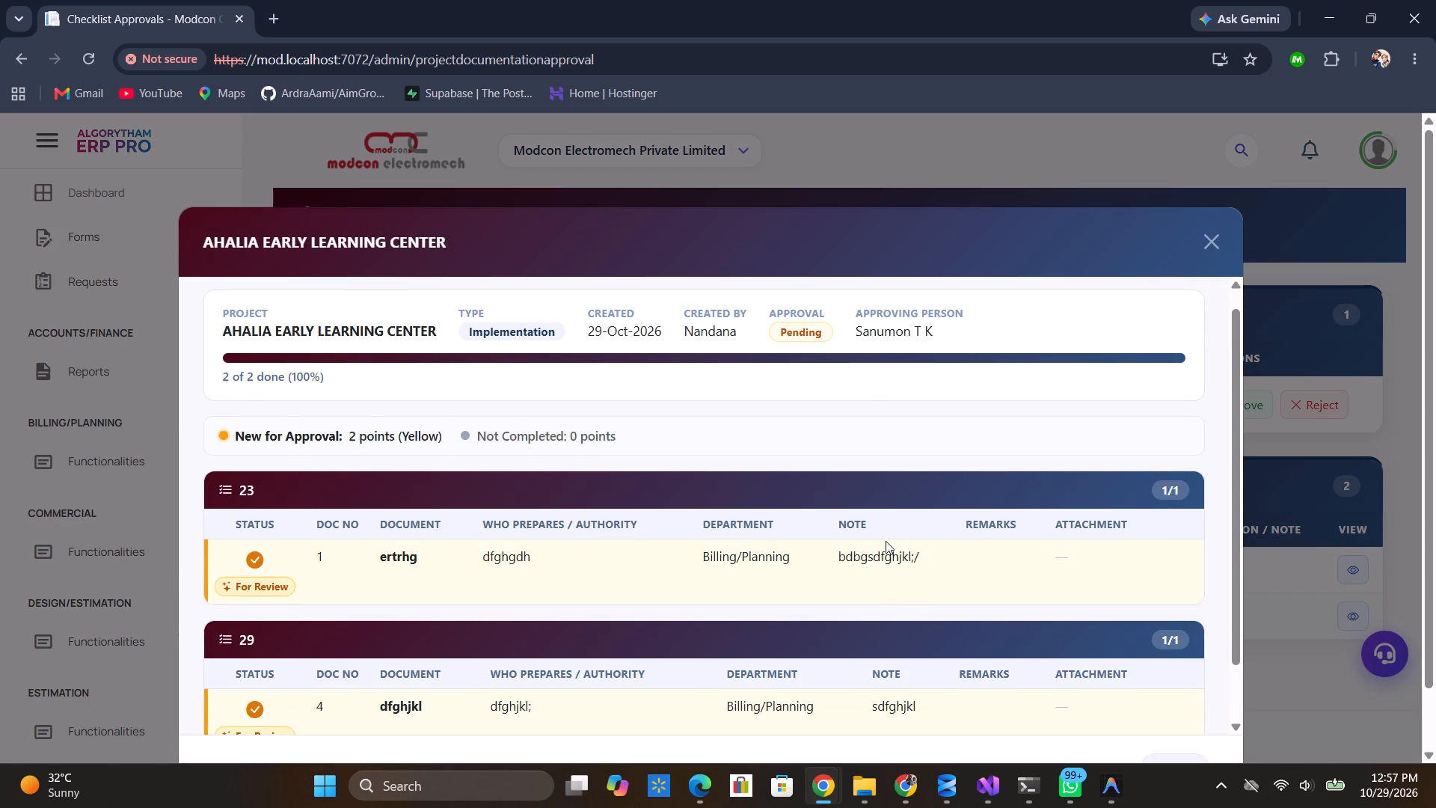
pyautogui.click(1202, 235)
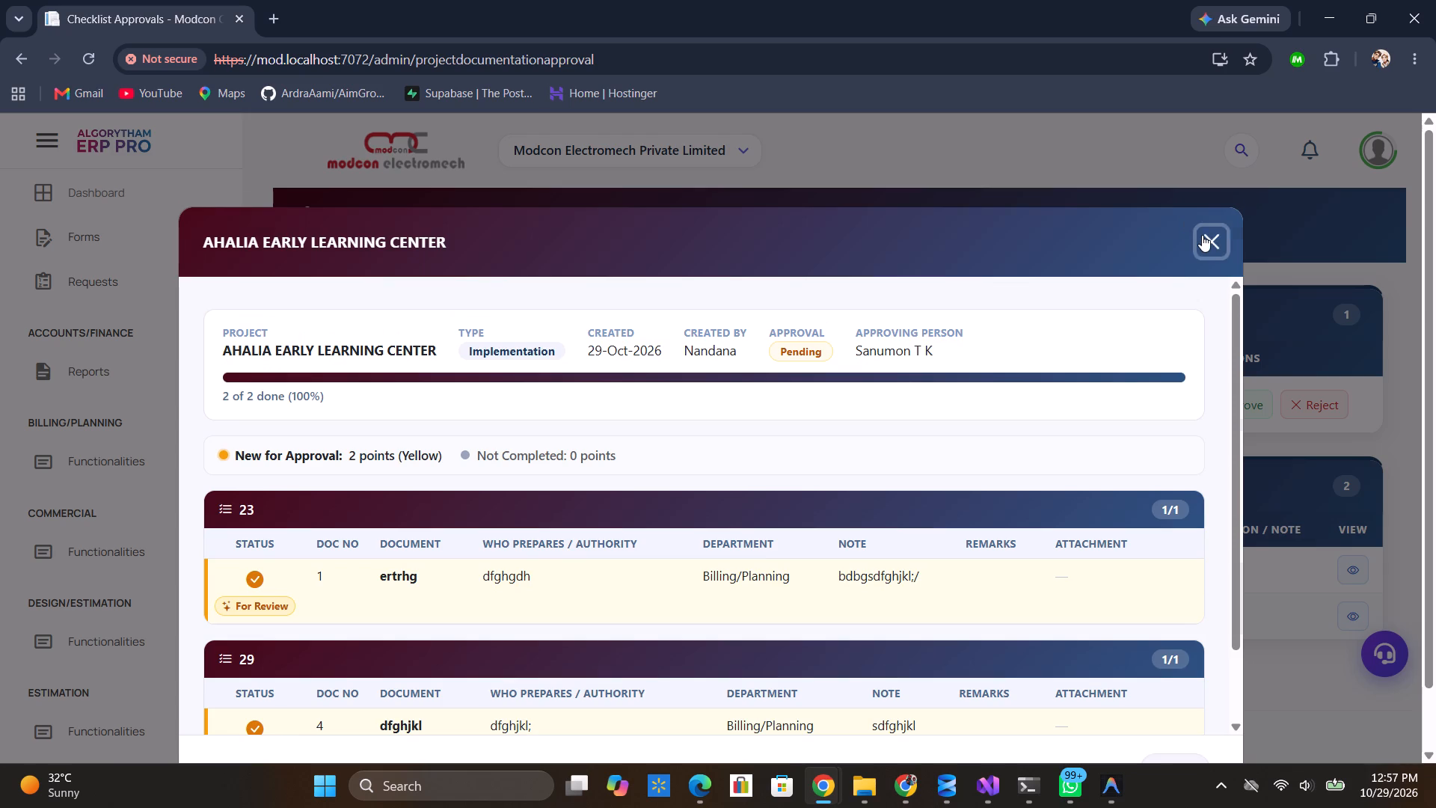
# Approve the AHALIA EARLY LEARNING CENTER checklist and confirm the approval.
pyautogui.click(1247, 401)
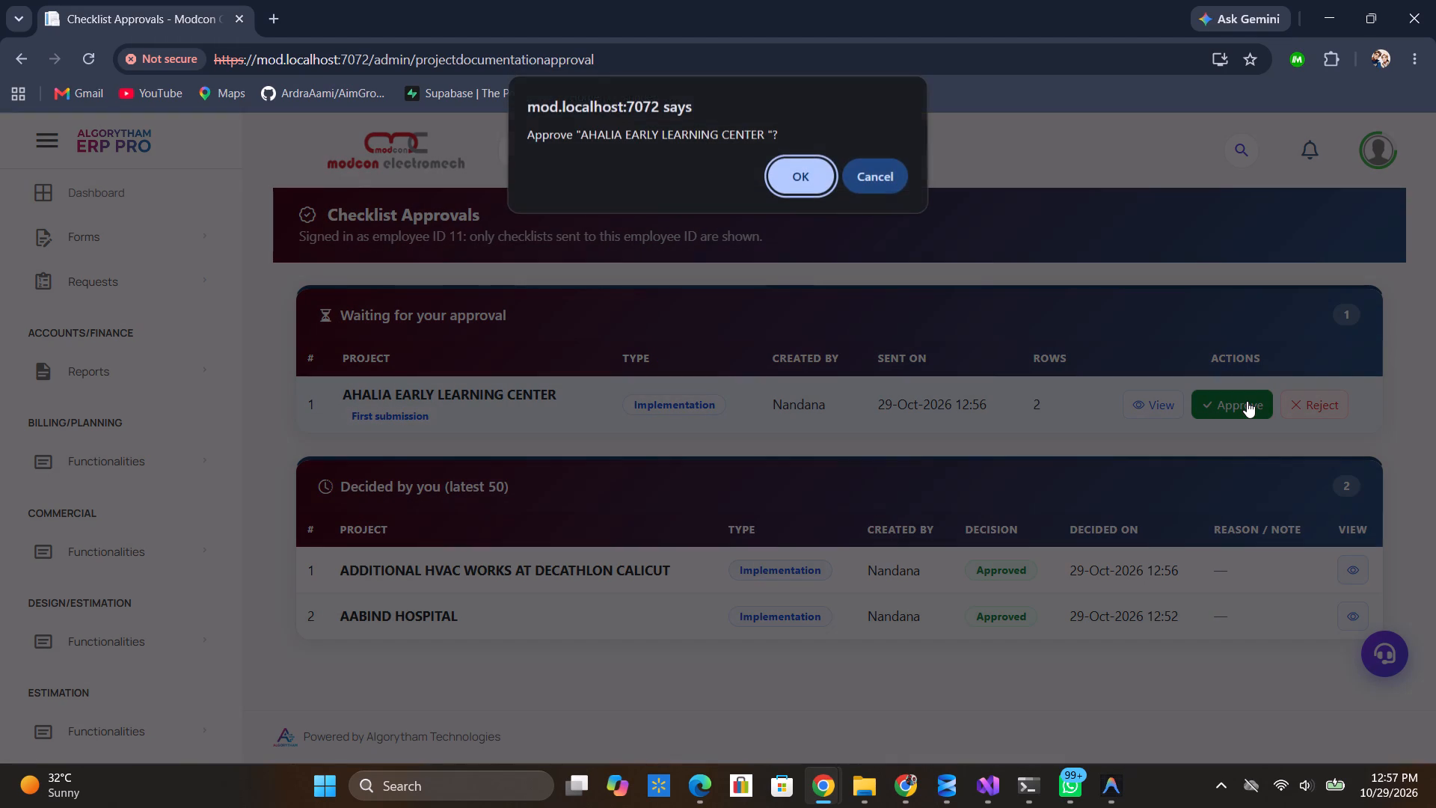
pyautogui.click(795, 179)
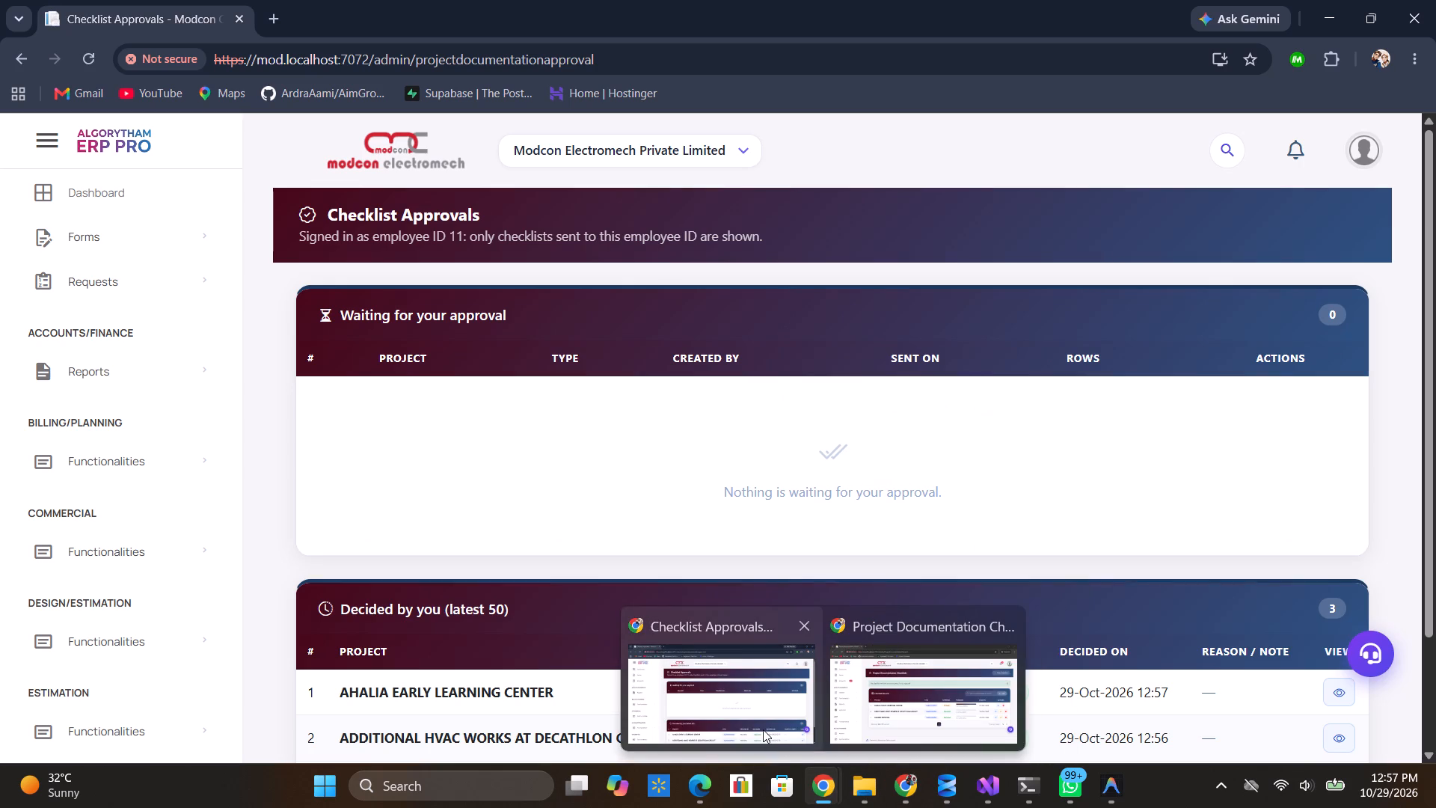
# Return to the Incognito window, duplicate the checklists tab and go to the ProjectDocumentationChecklistmaster address in the copy.
pyautogui.click(899, 693)
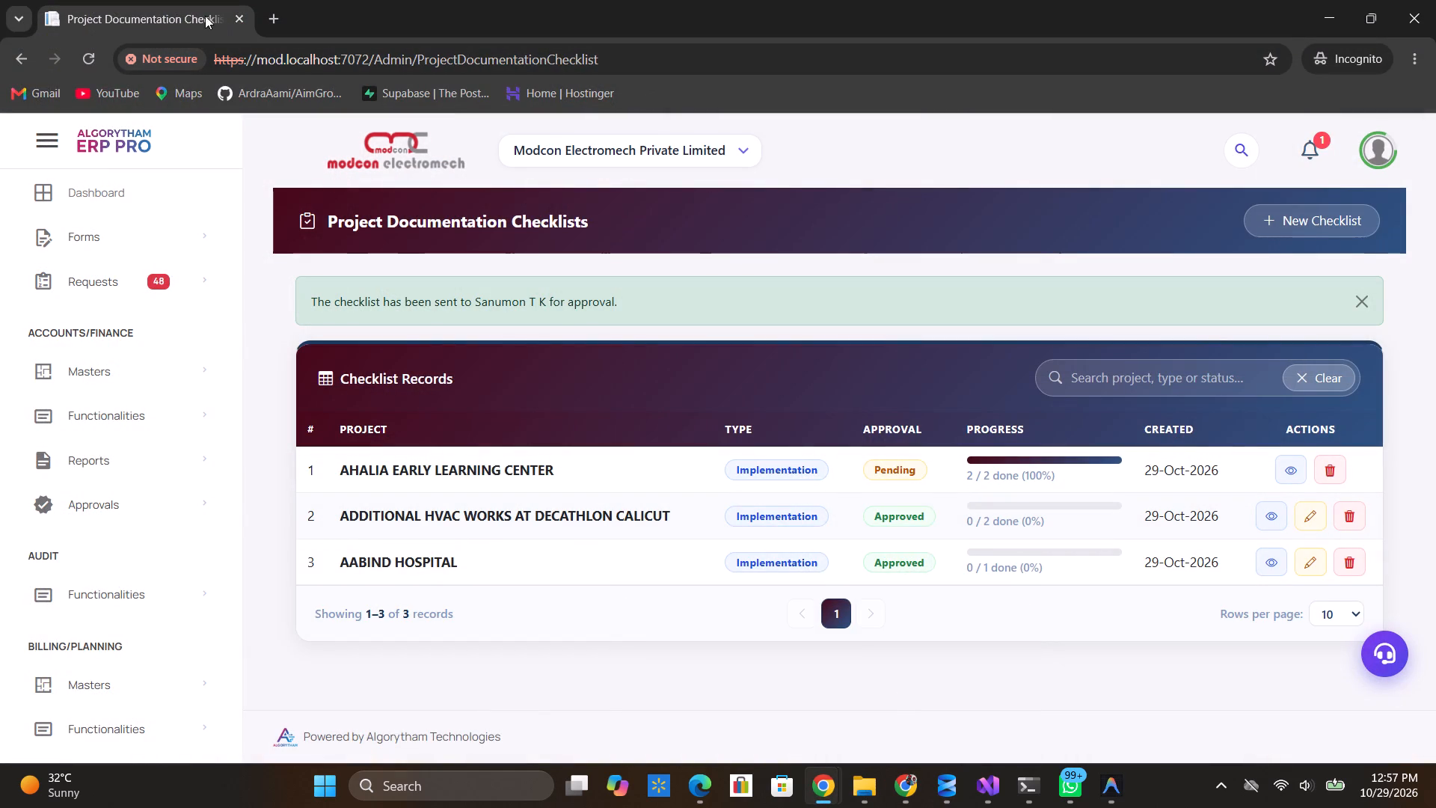
pyautogui.rightClick(206, 18)
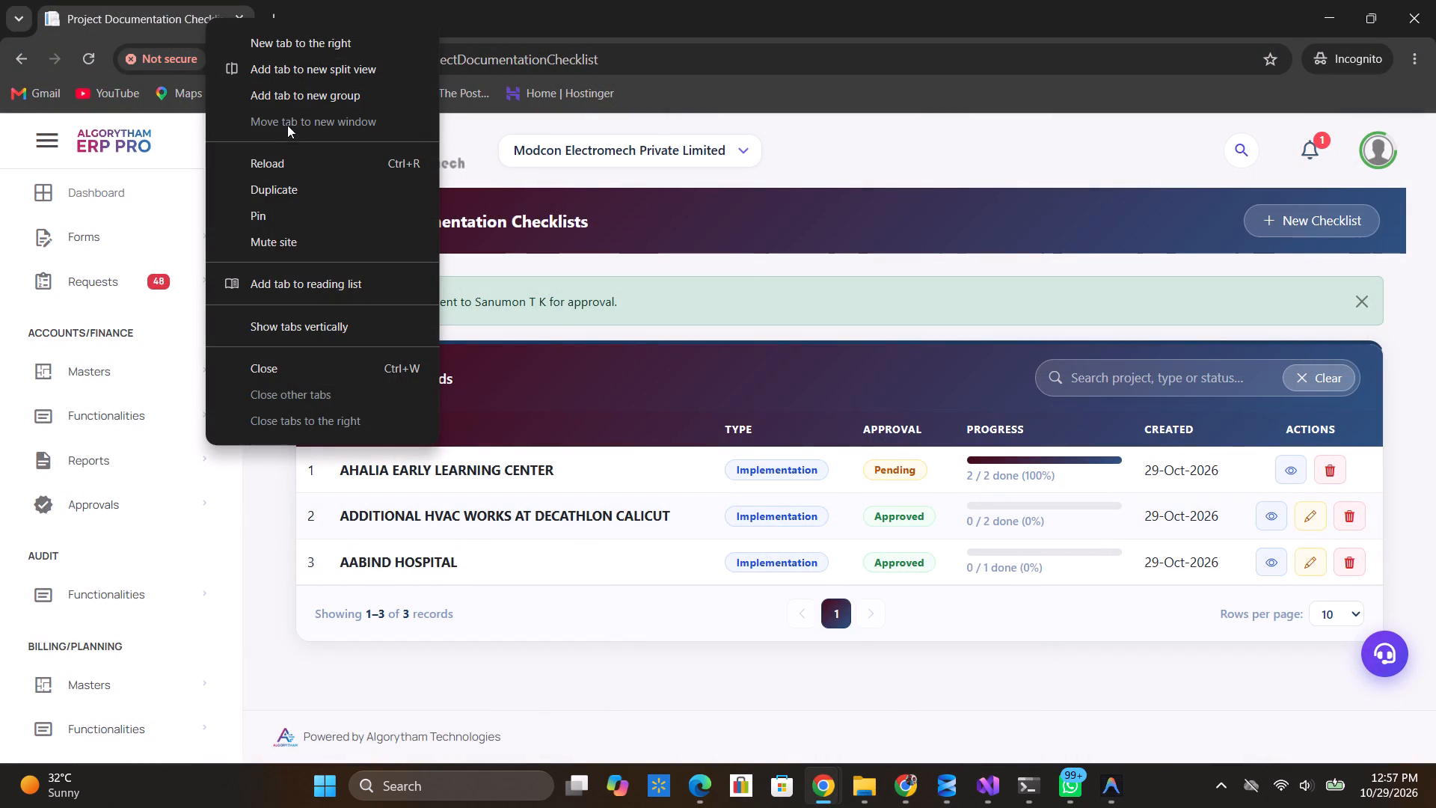
pyautogui.click(288, 184)
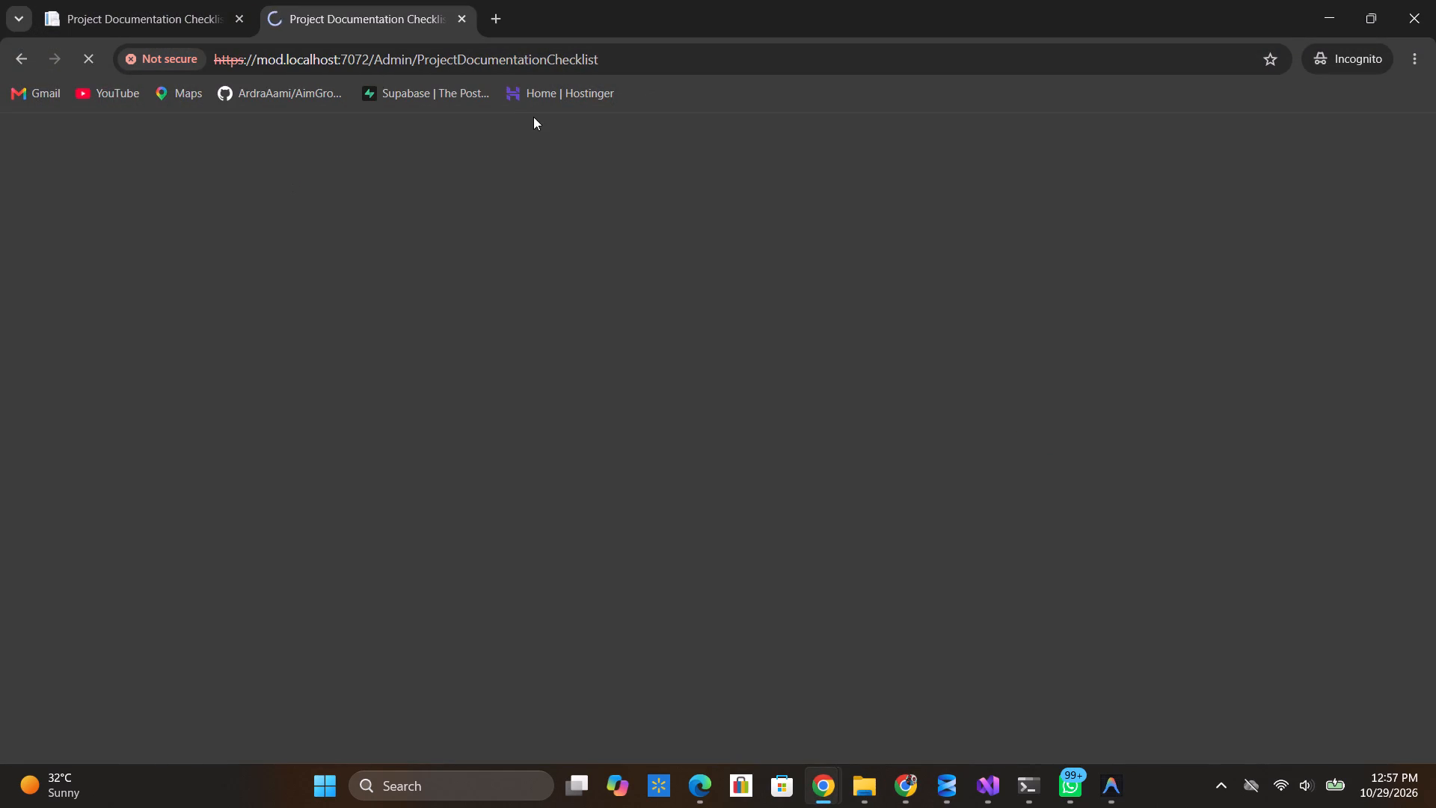
pyautogui.click(605, 55)
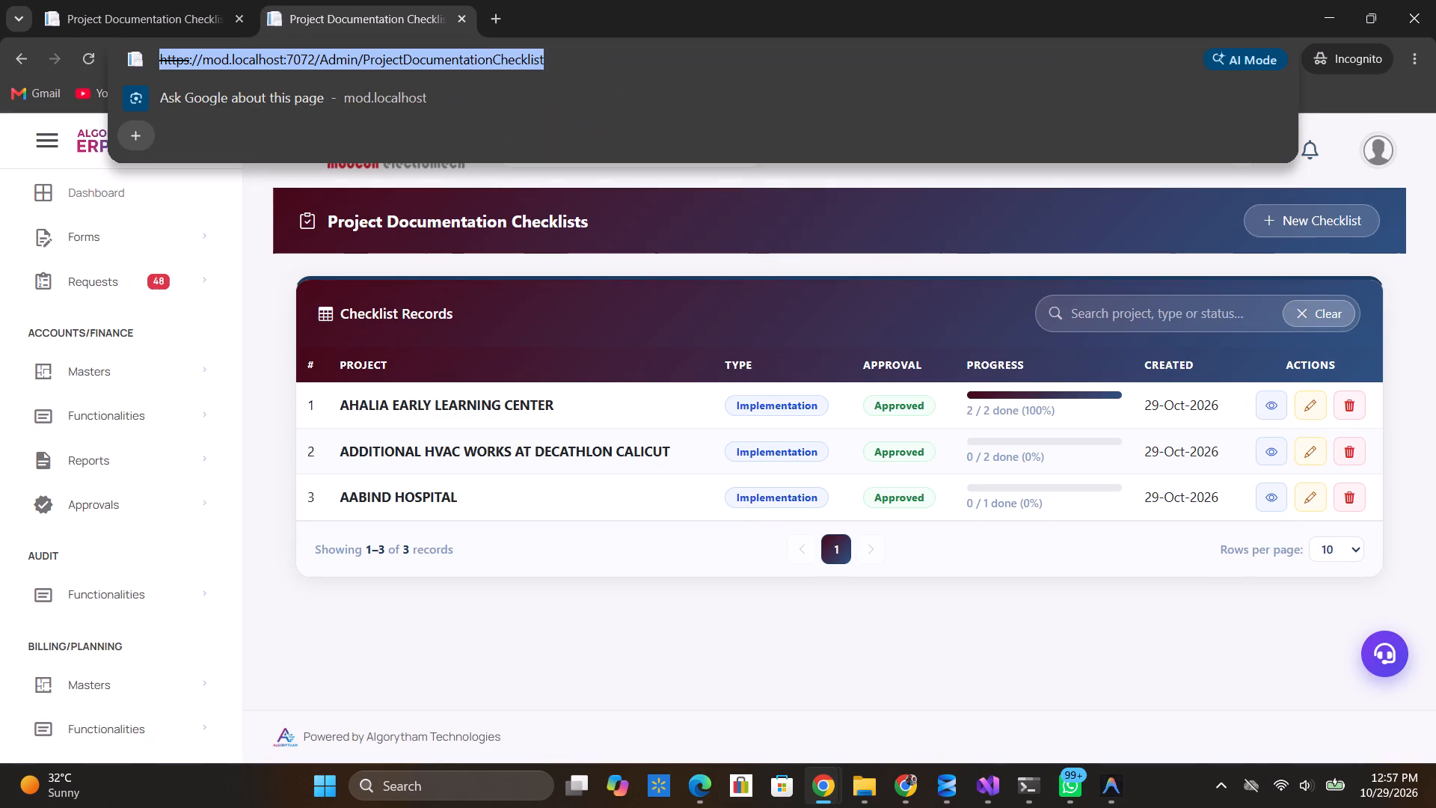
pyautogui.press('Right')
pyautogui.write('mas')
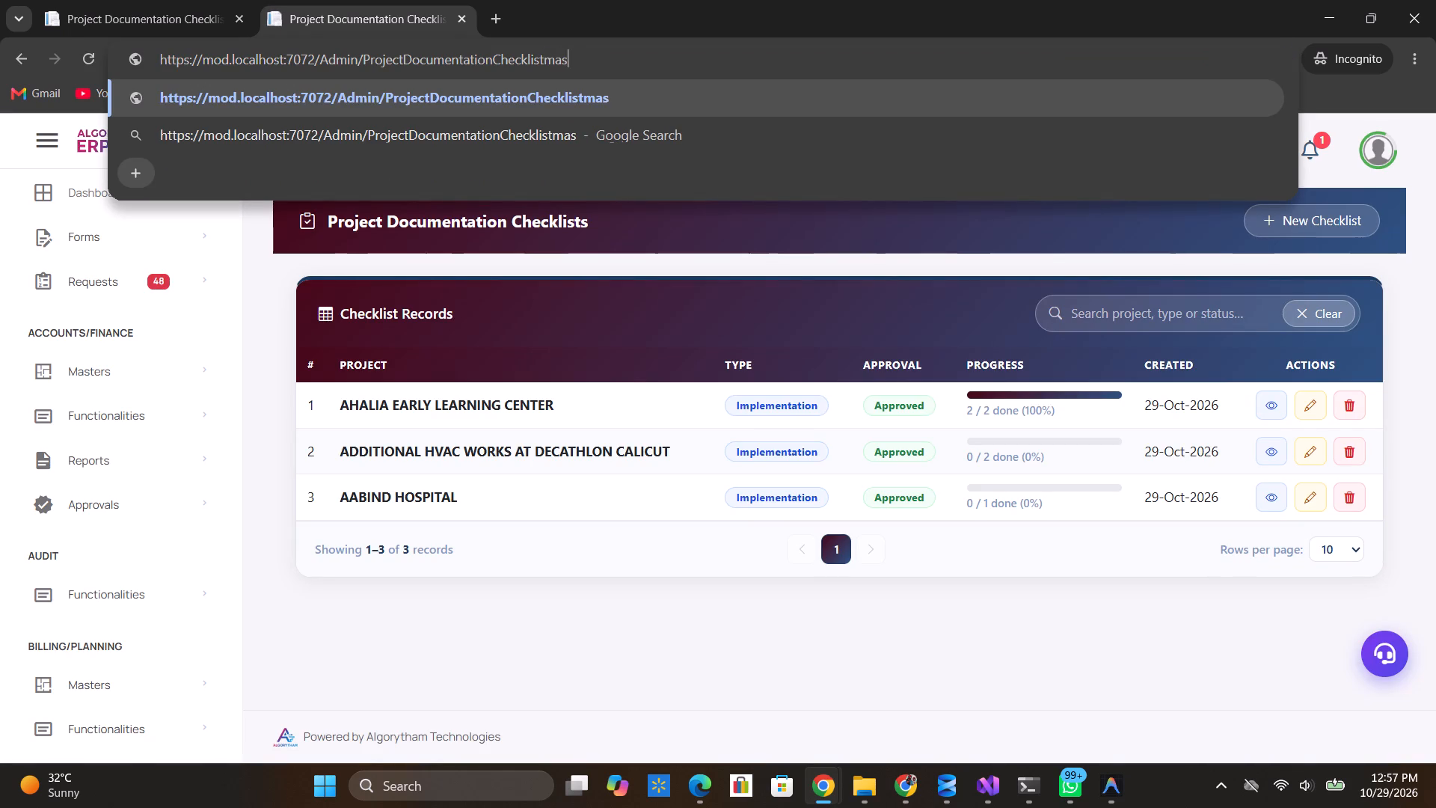
pyautogui.write('ter')
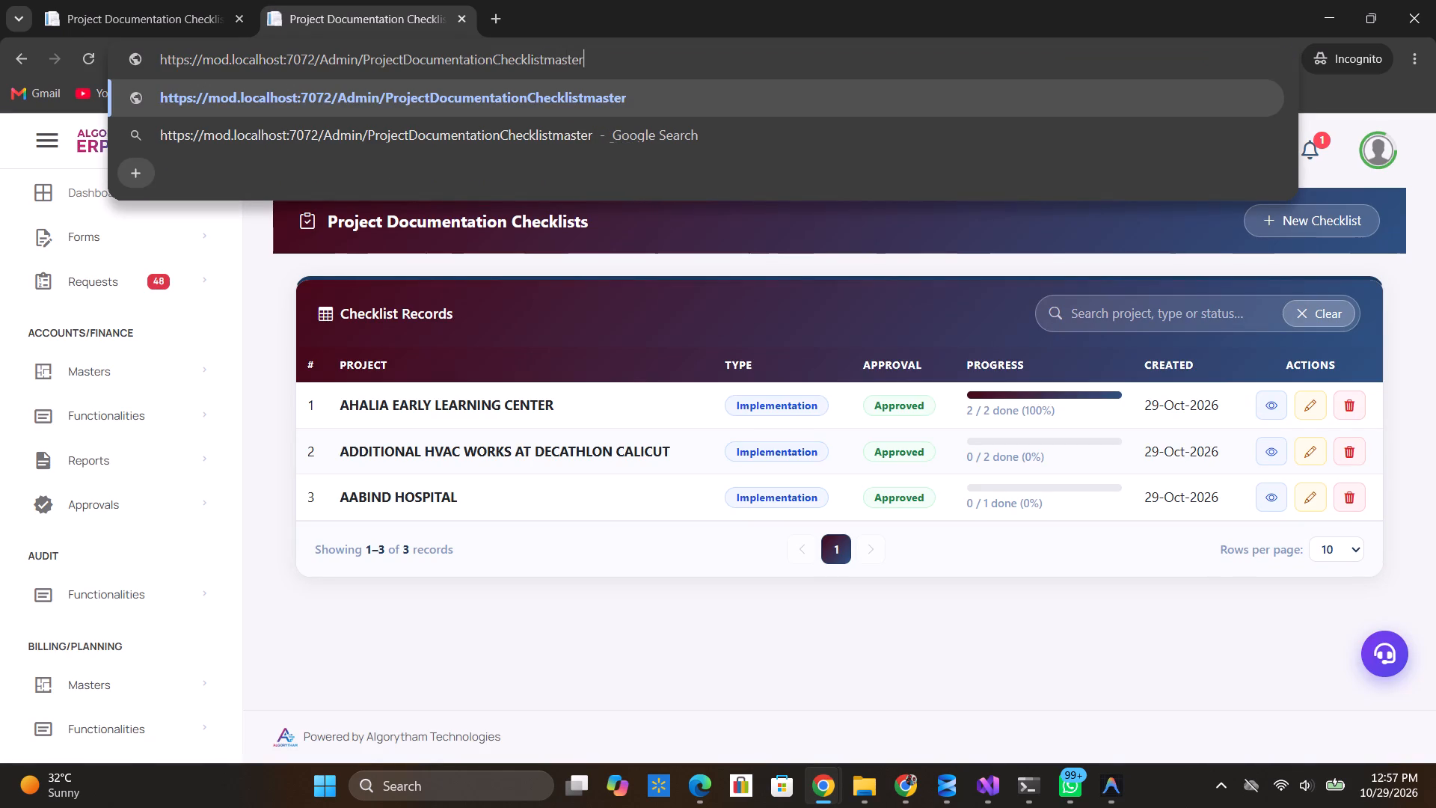
pyautogui.press('Return')
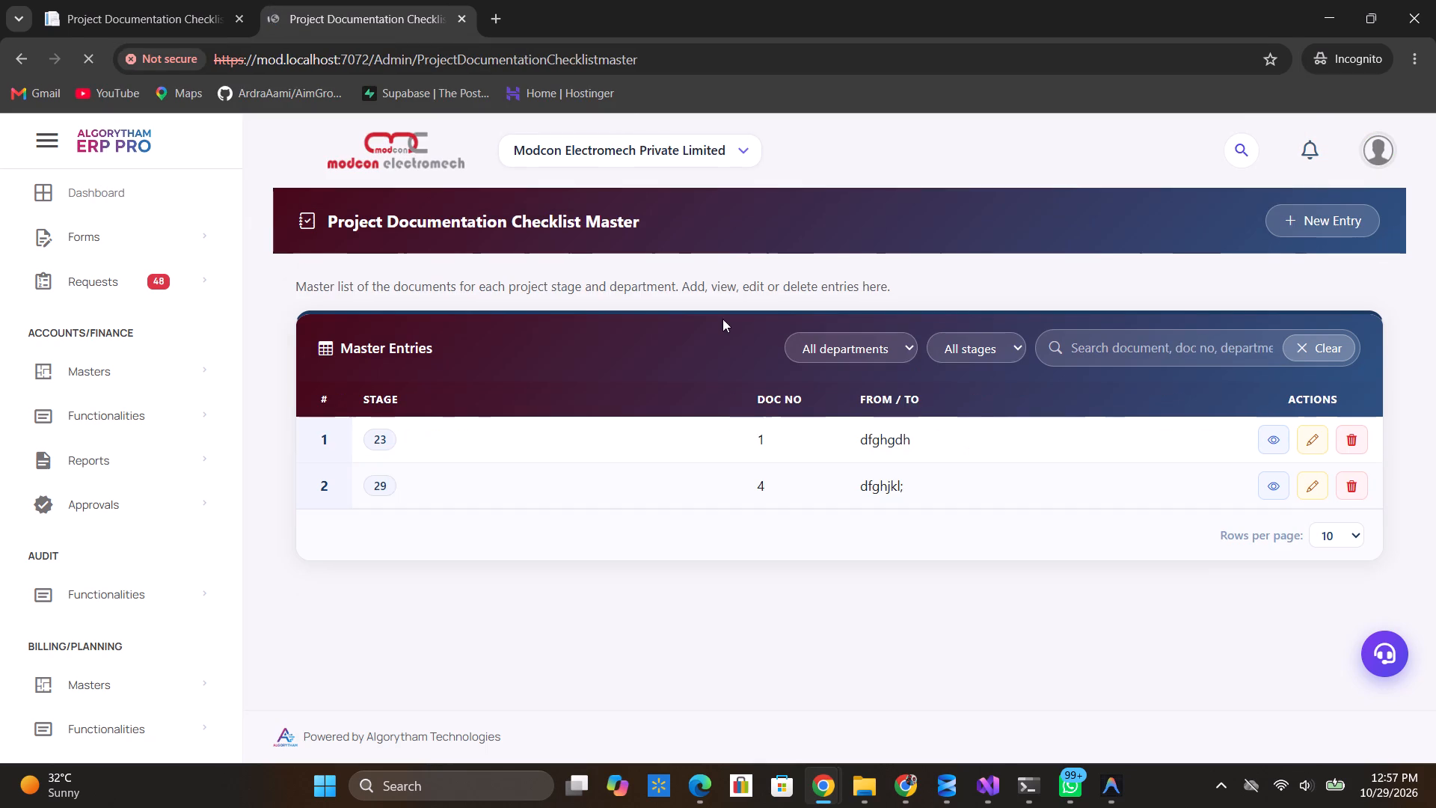
# Start a new master entry with department type Engineering, department Billing/Planning and the existing stage 23.
pyautogui.click(1306, 214)
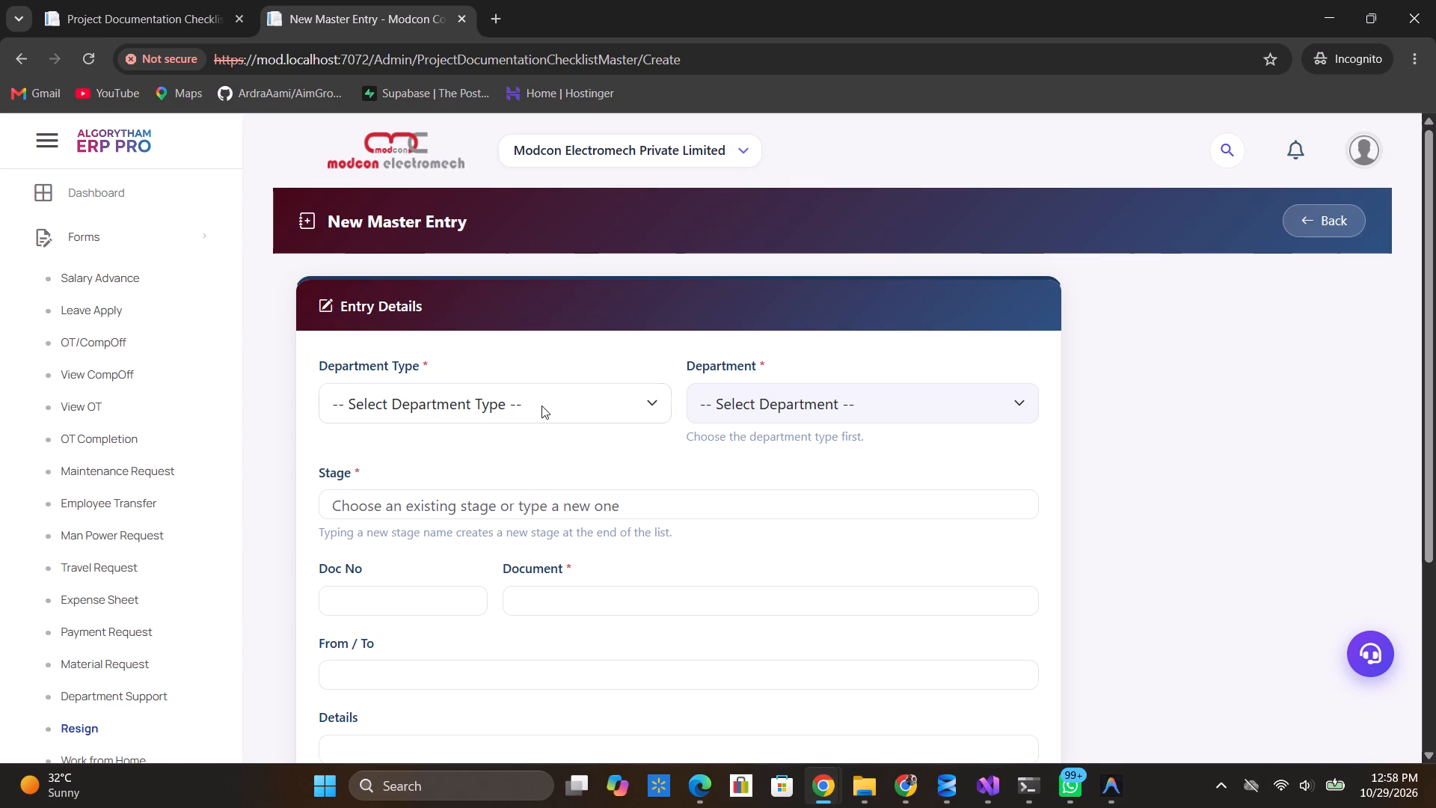
pyautogui.click(541, 405)
pyautogui.click(521, 482)
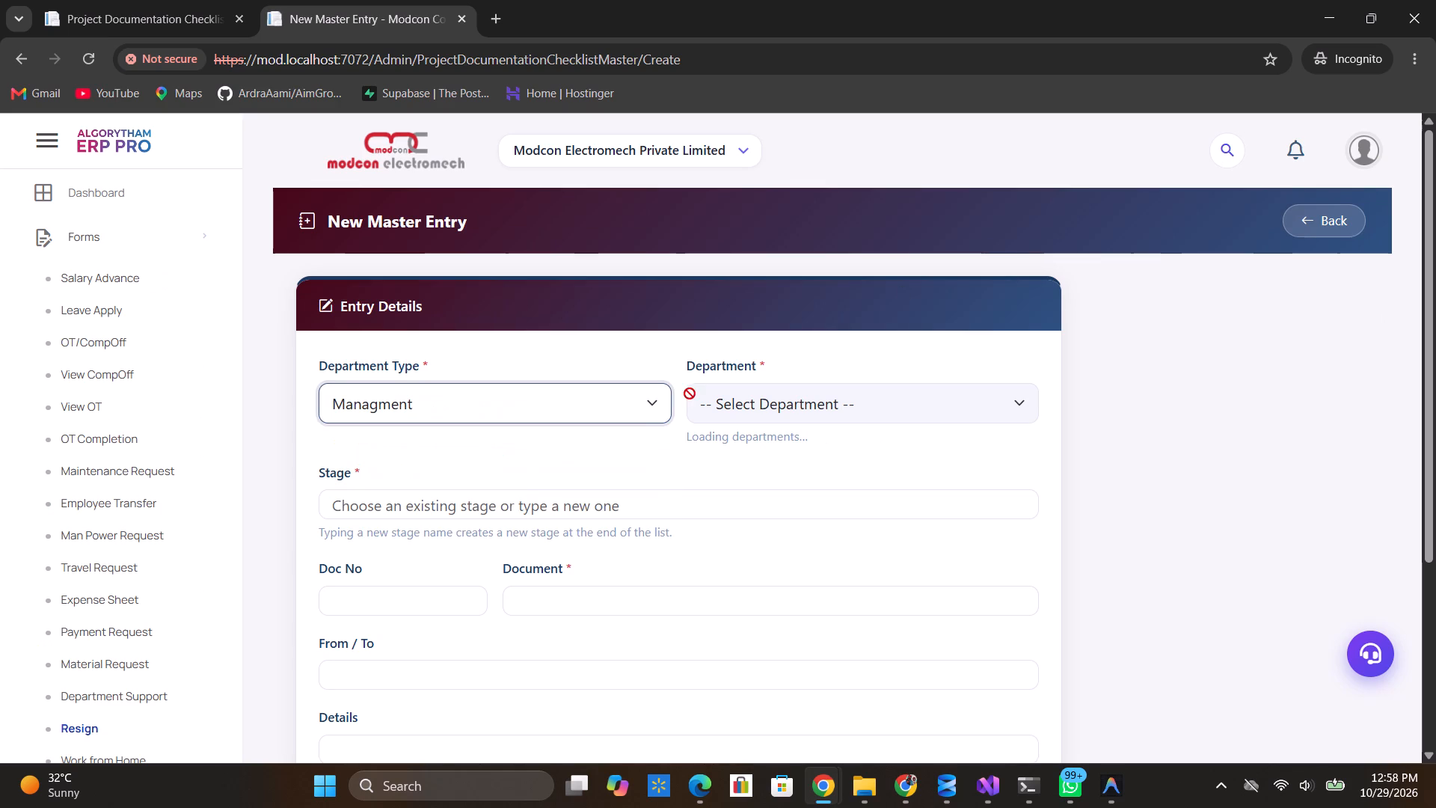
pyautogui.click(597, 414)
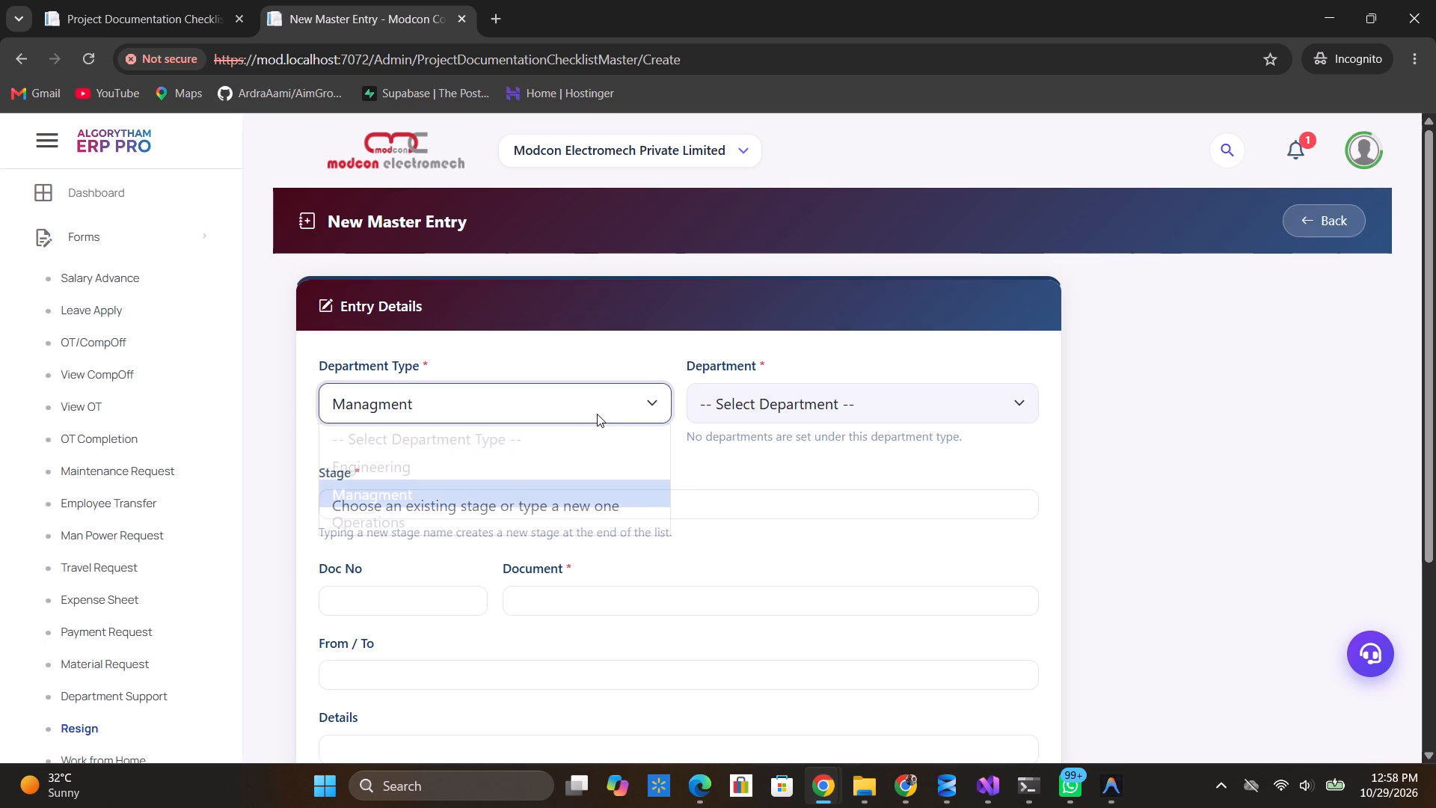
pyautogui.click(564, 469)
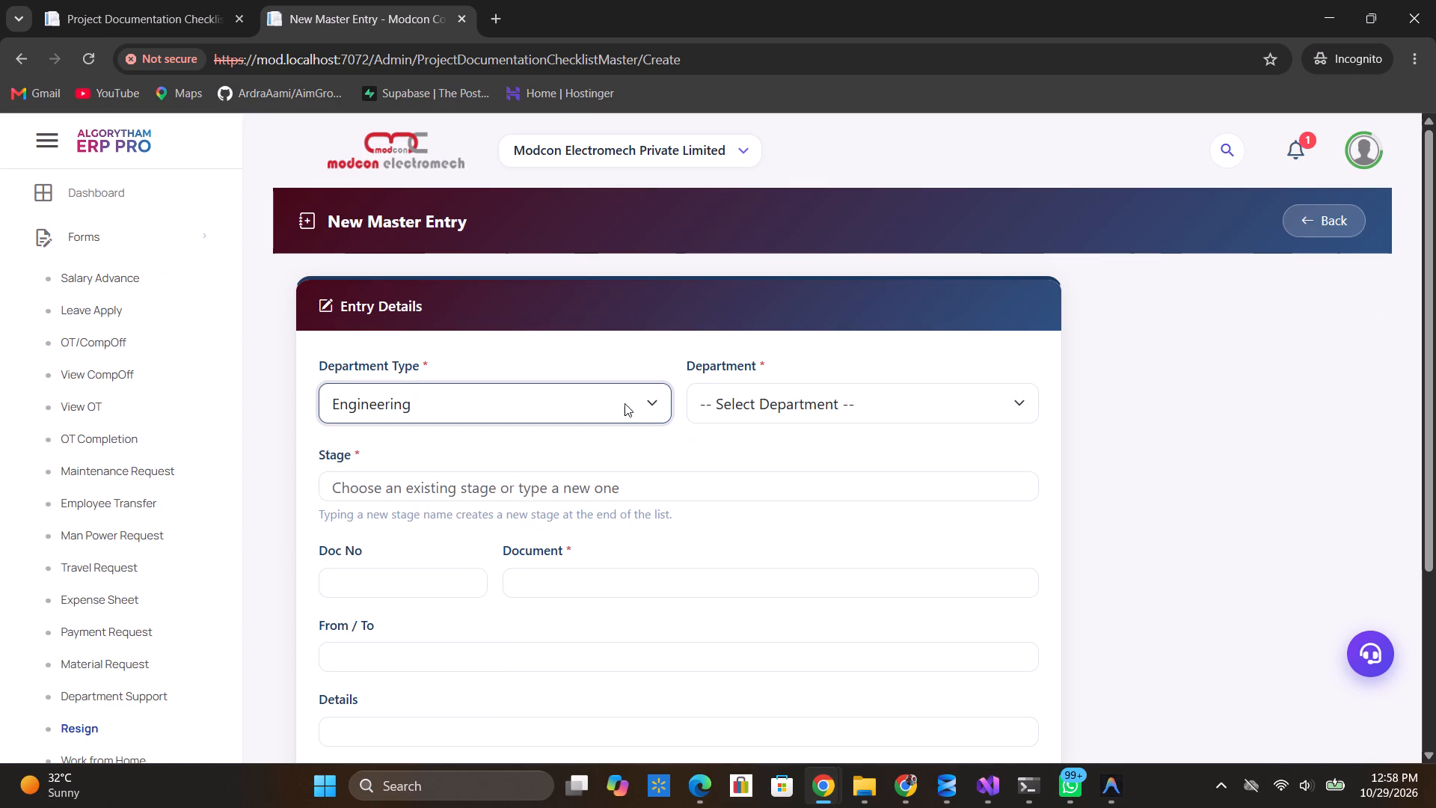
pyautogui.click(749, 386)
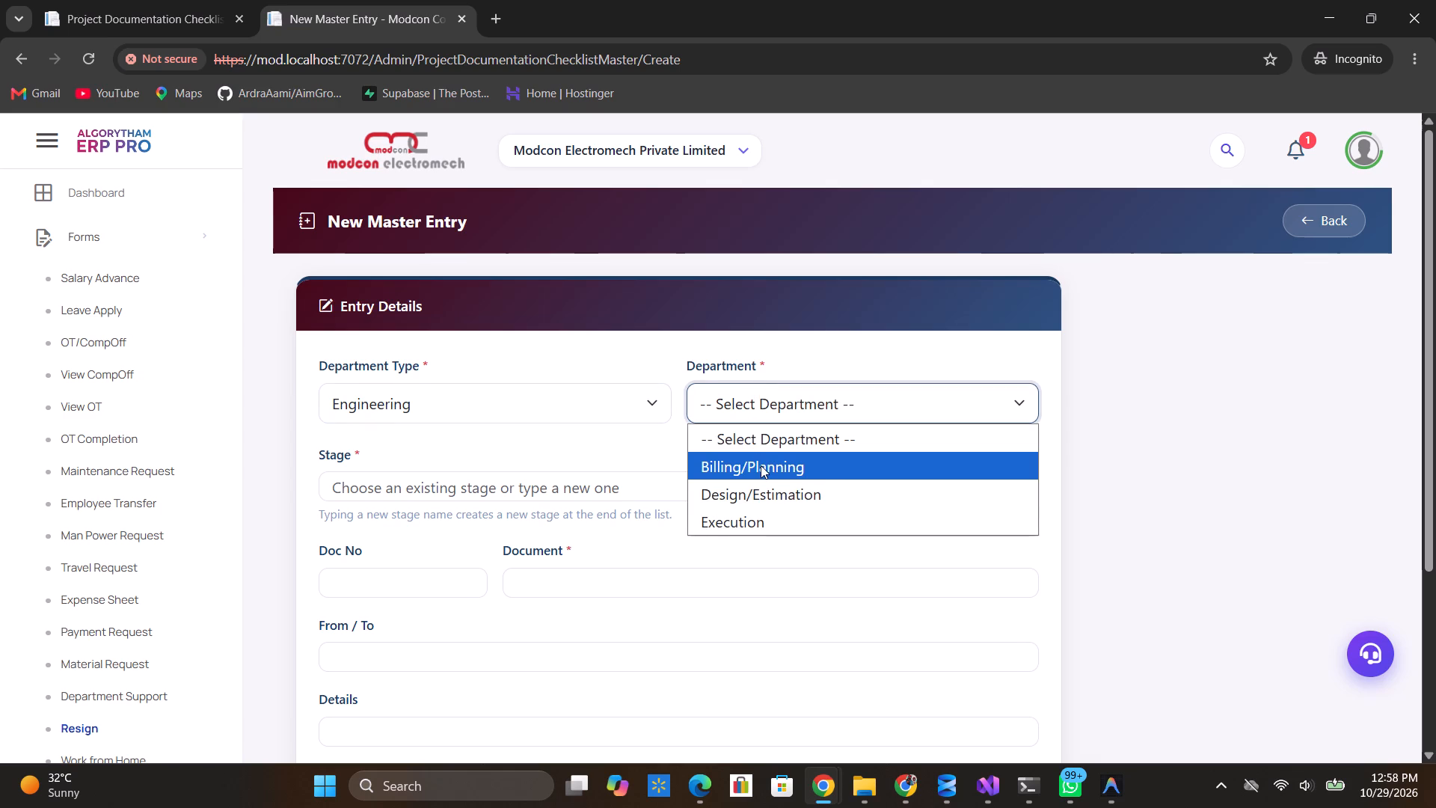
pyautogui.click(761, 465)
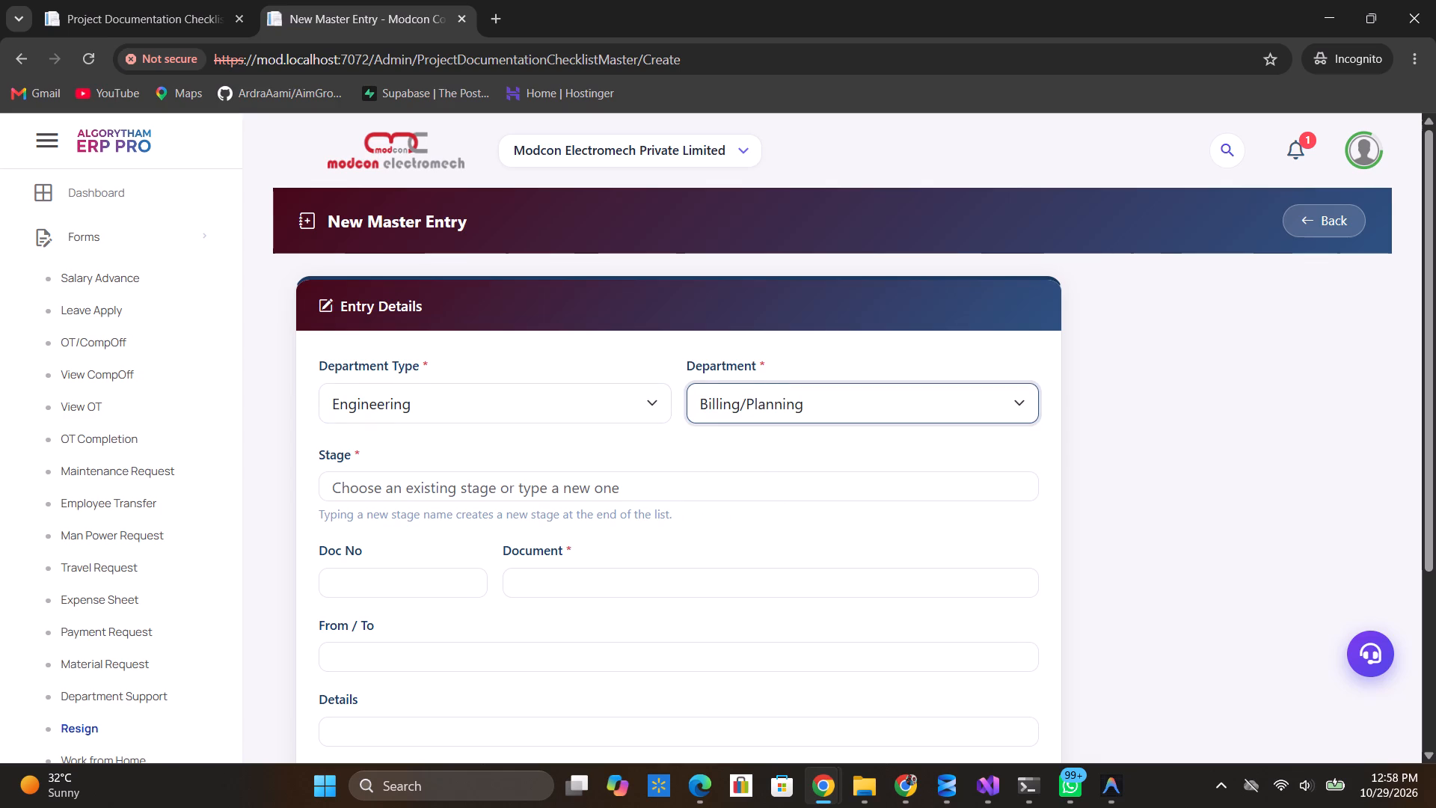
pyautogui.click(488, 495)
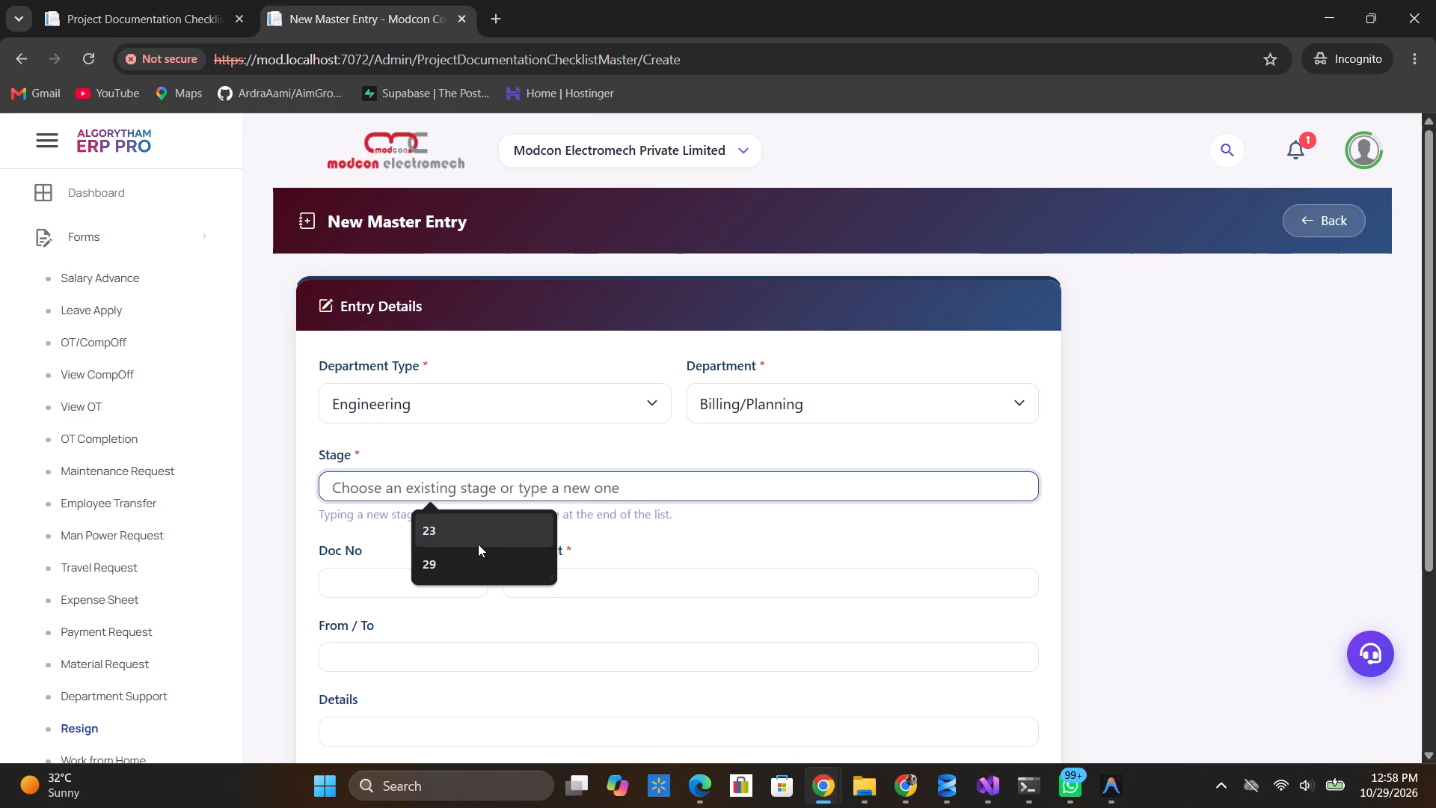
pyautogui.click(479, 541)
# Fill in Doc No 4, document jg, From / To hgh, details hgfghh and order within stage 8, and add the entry.
pyautogui.click(427, 572)
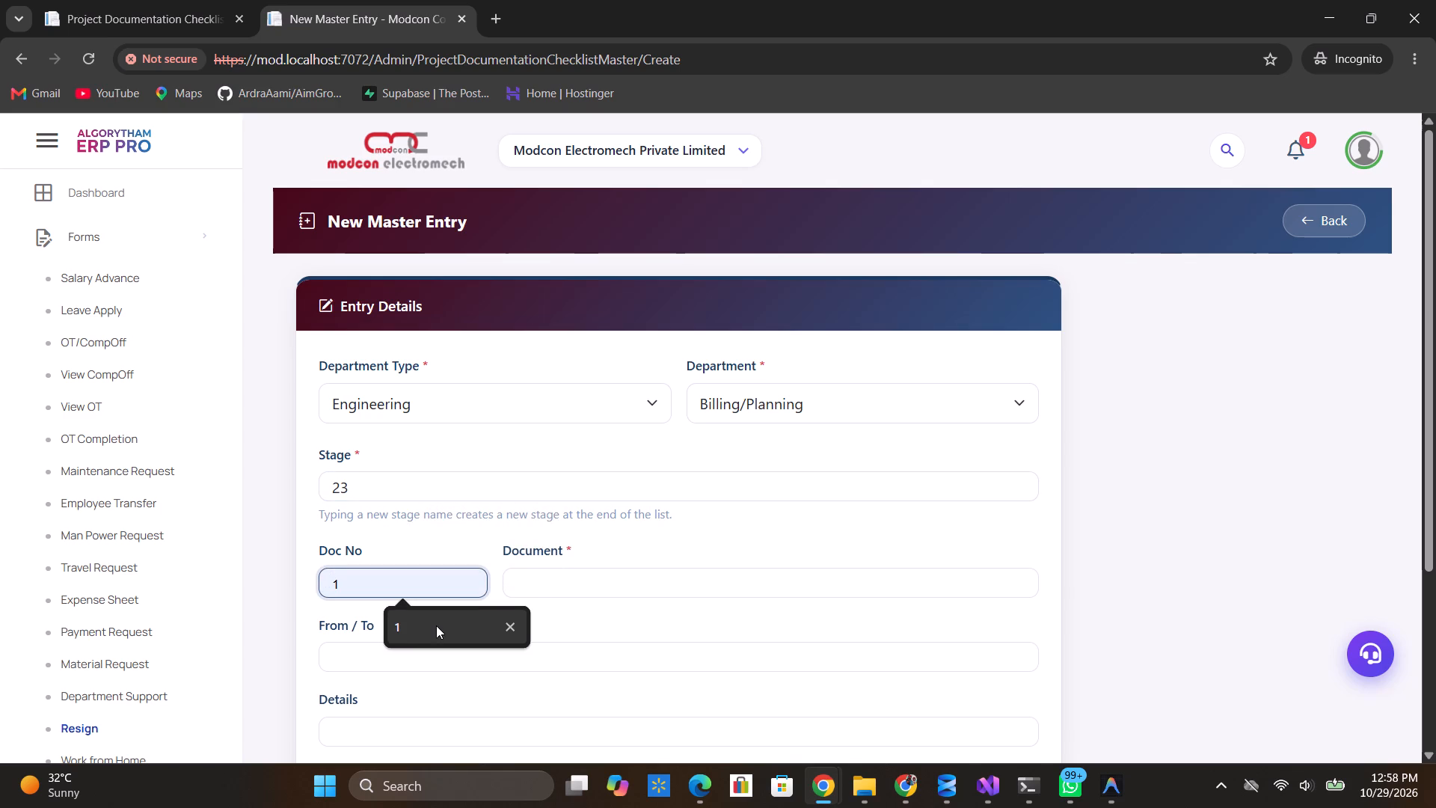
pyautogui.click(364, 582)
pyautogui.press('F4')
pyautogui.press('4')
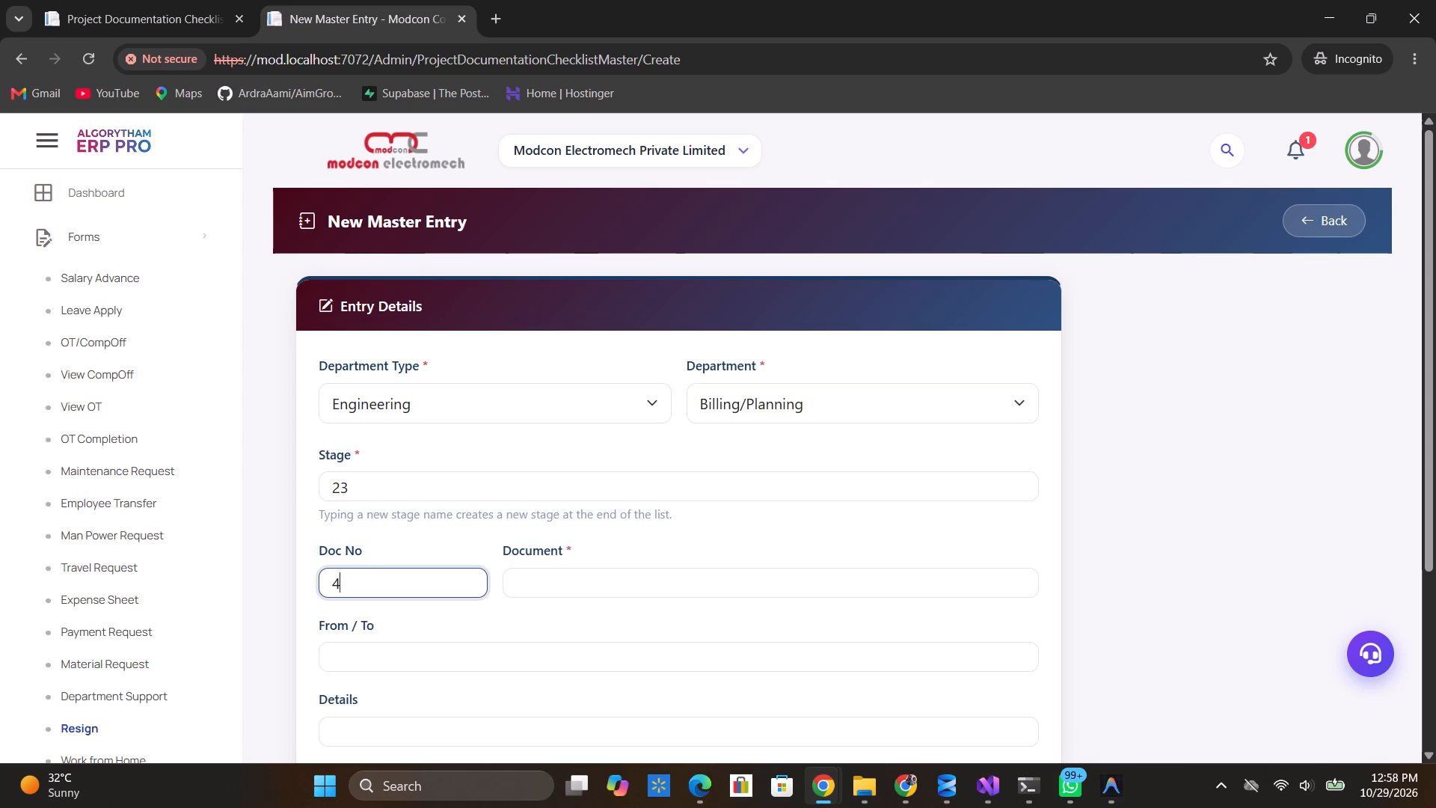
pyautogui.click(542, 576)
pyautogui.write('jg')
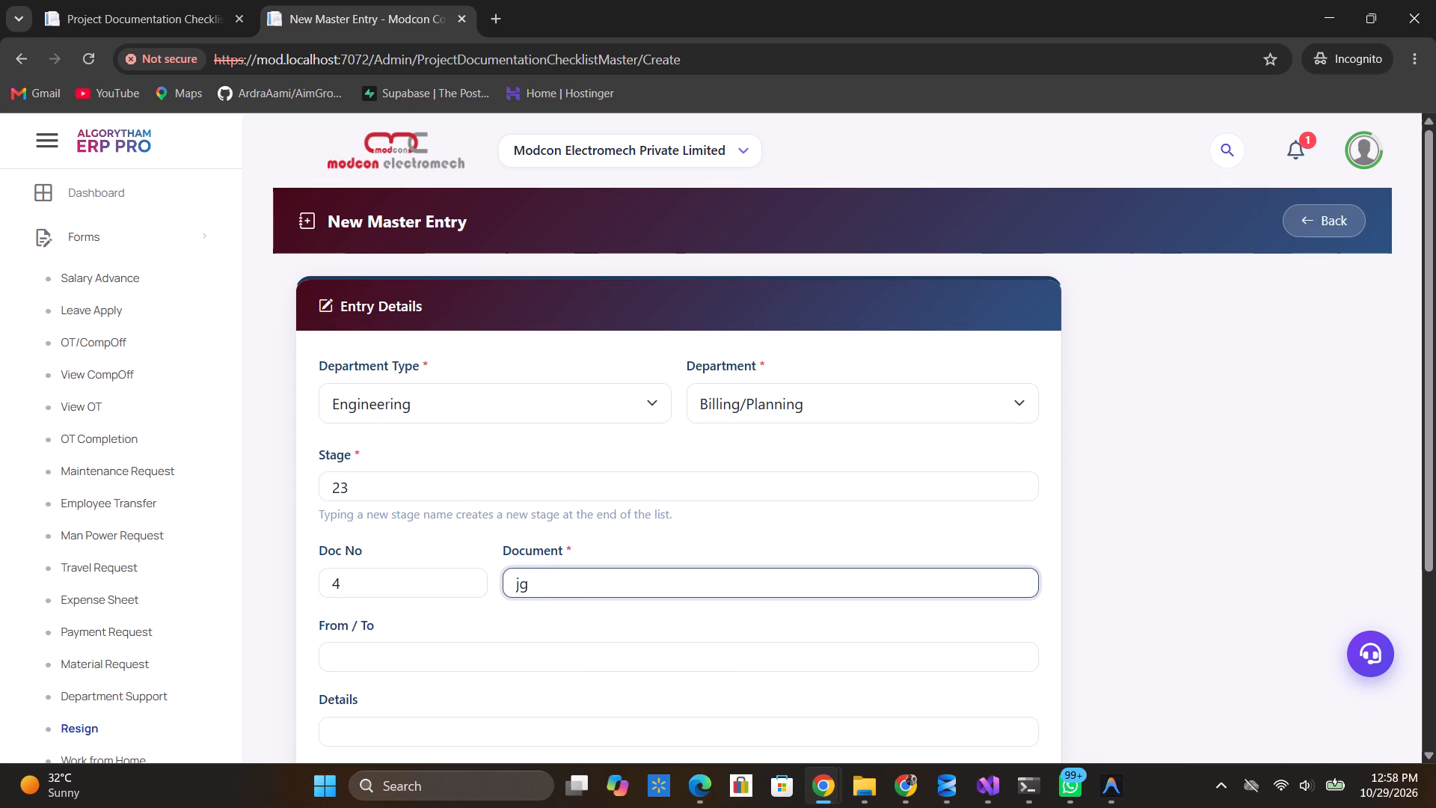
pyautogui.click(481, 640)
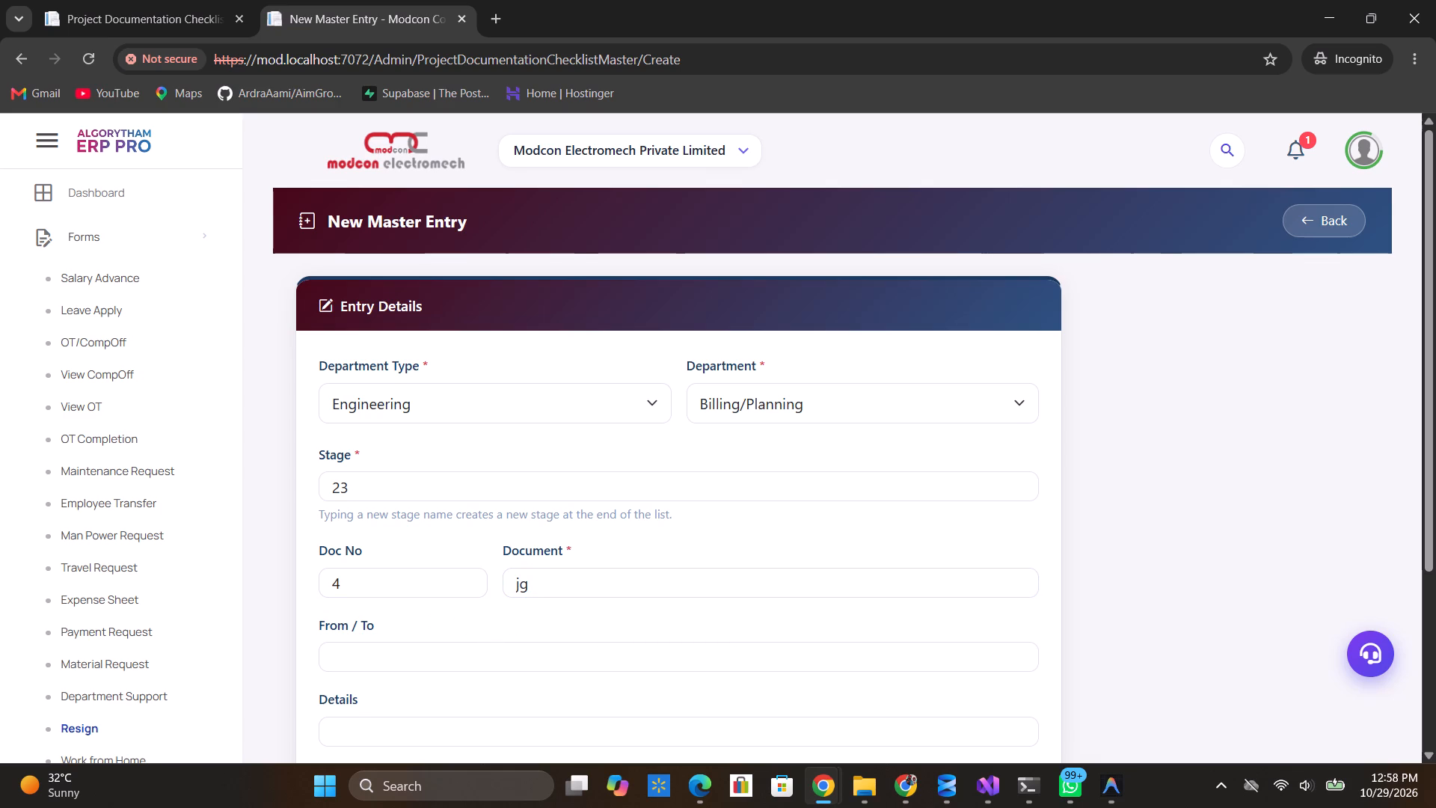
pyautogui.click(455, 657)
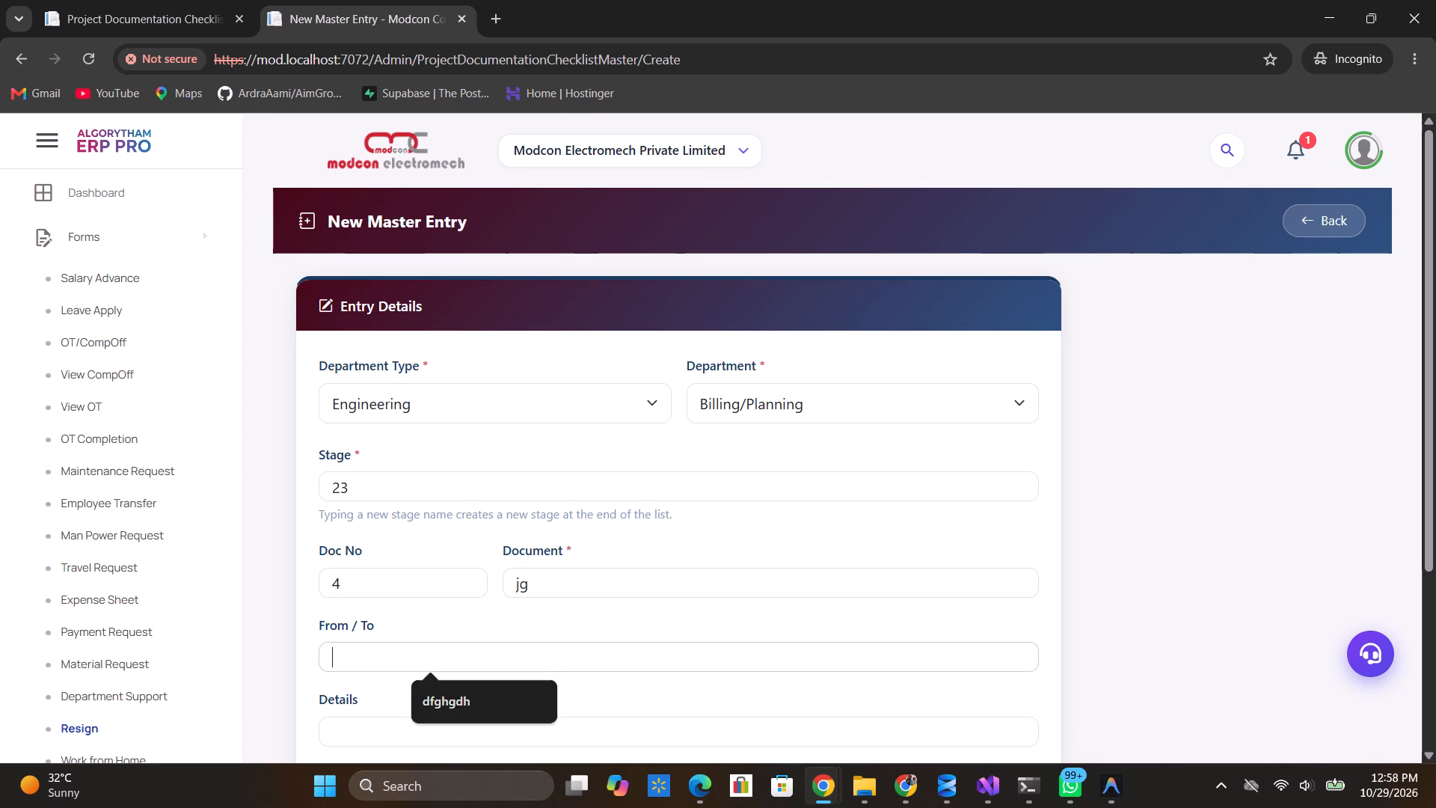
pyautogui.write('hgh')
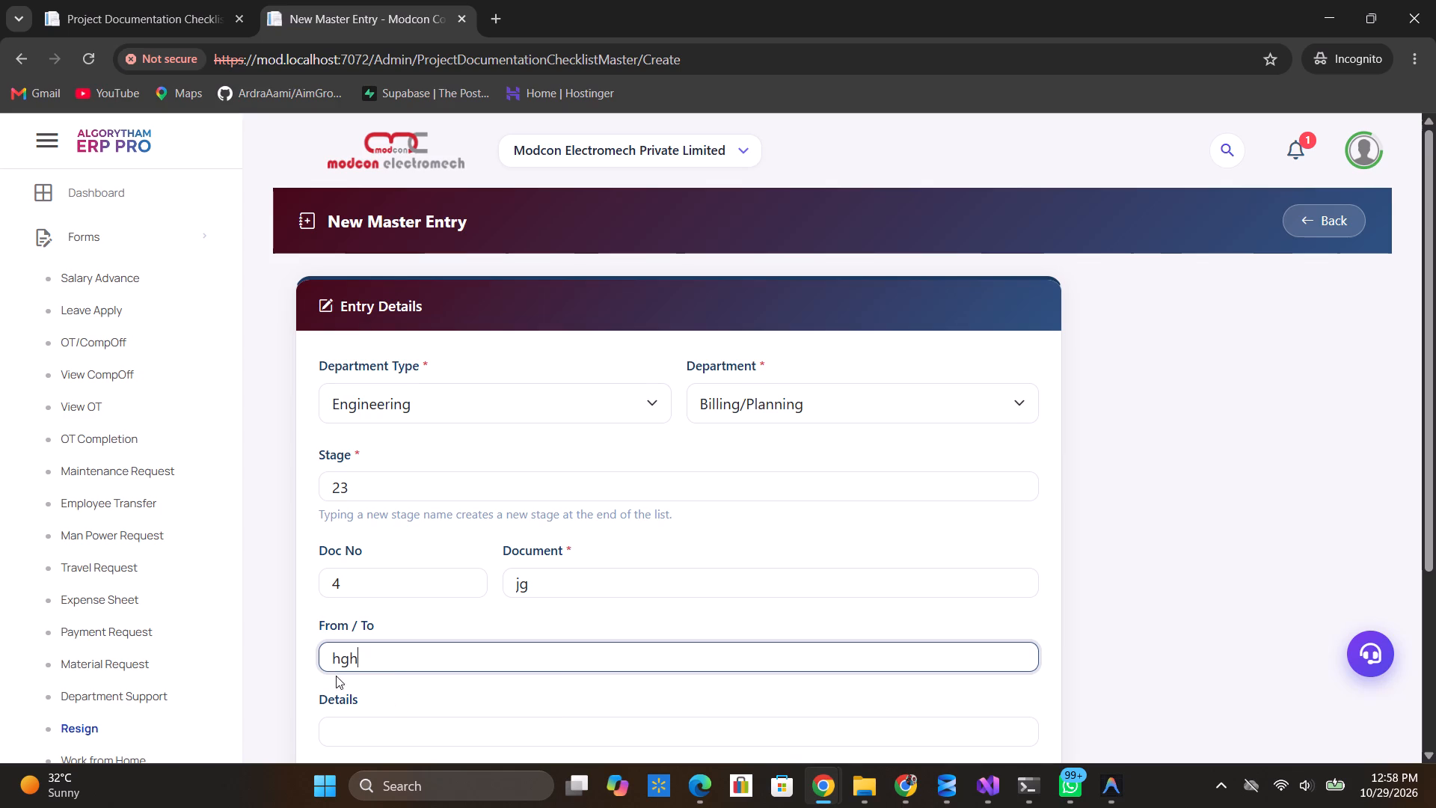
pyautogui.scroll(-1, 336, 676)
pyautogui.click(354, 641)
pyautogui.write('hgfghh')
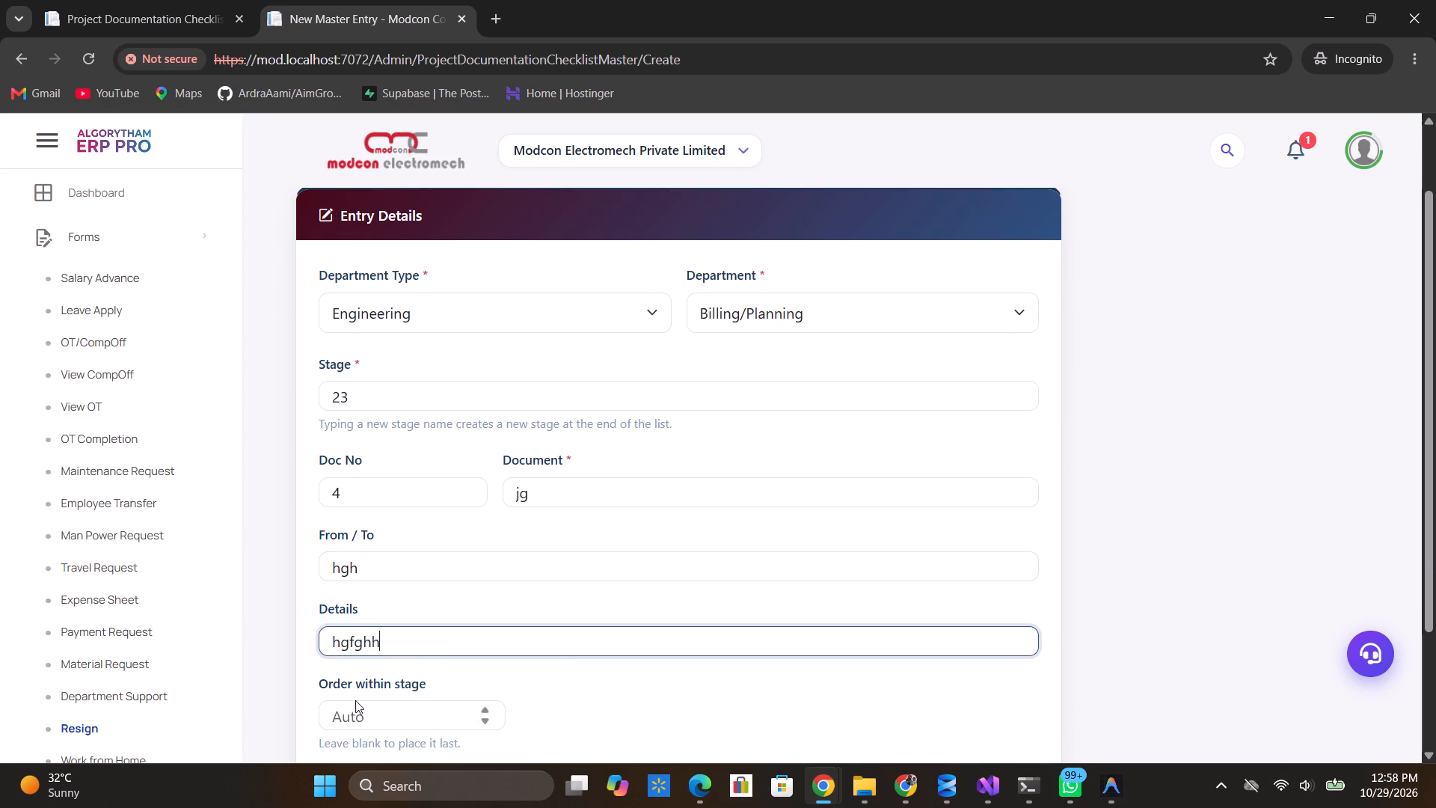
pyautogui.scroll(-1, 358, 699)
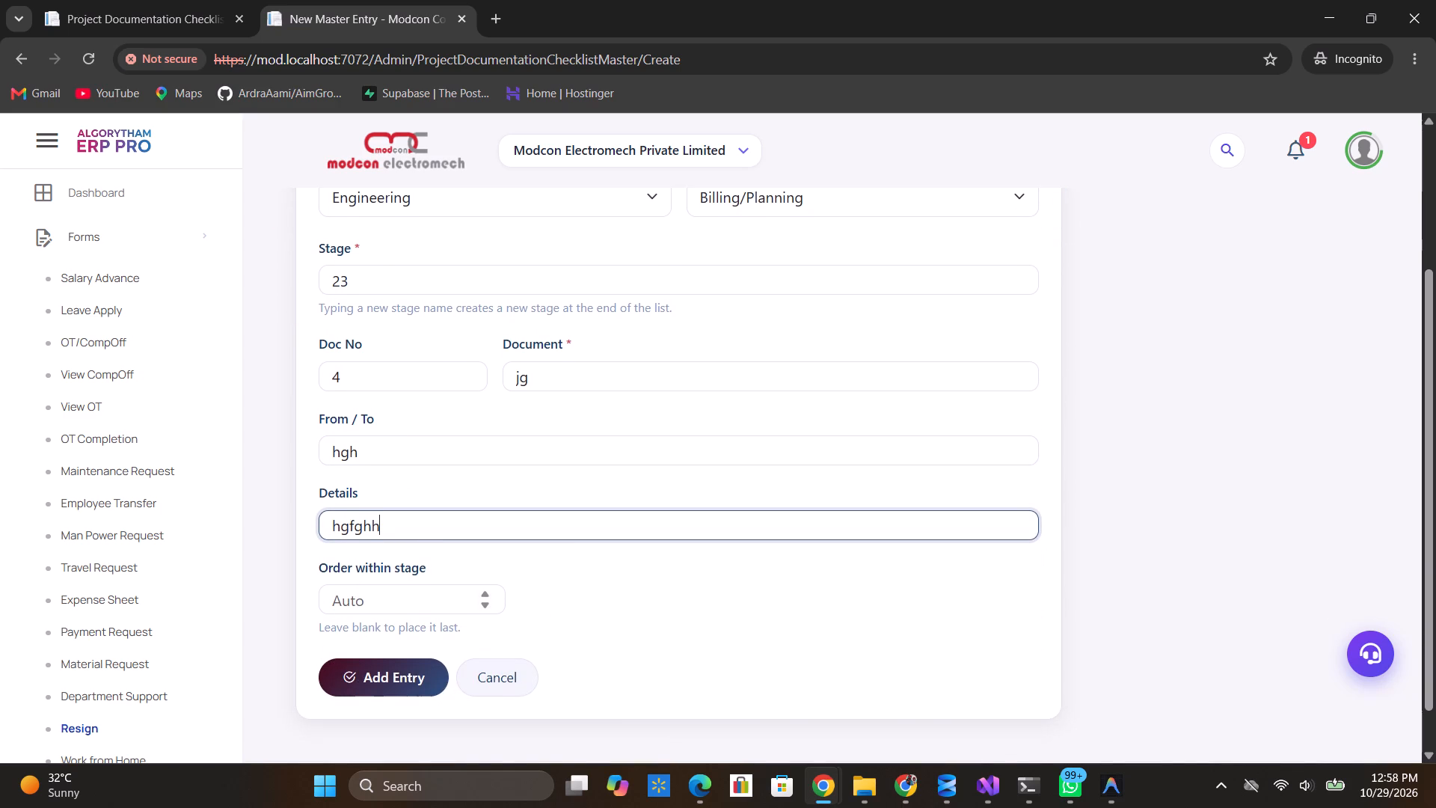
pyautogui.click(389, 602)
pyautogui.press('8')
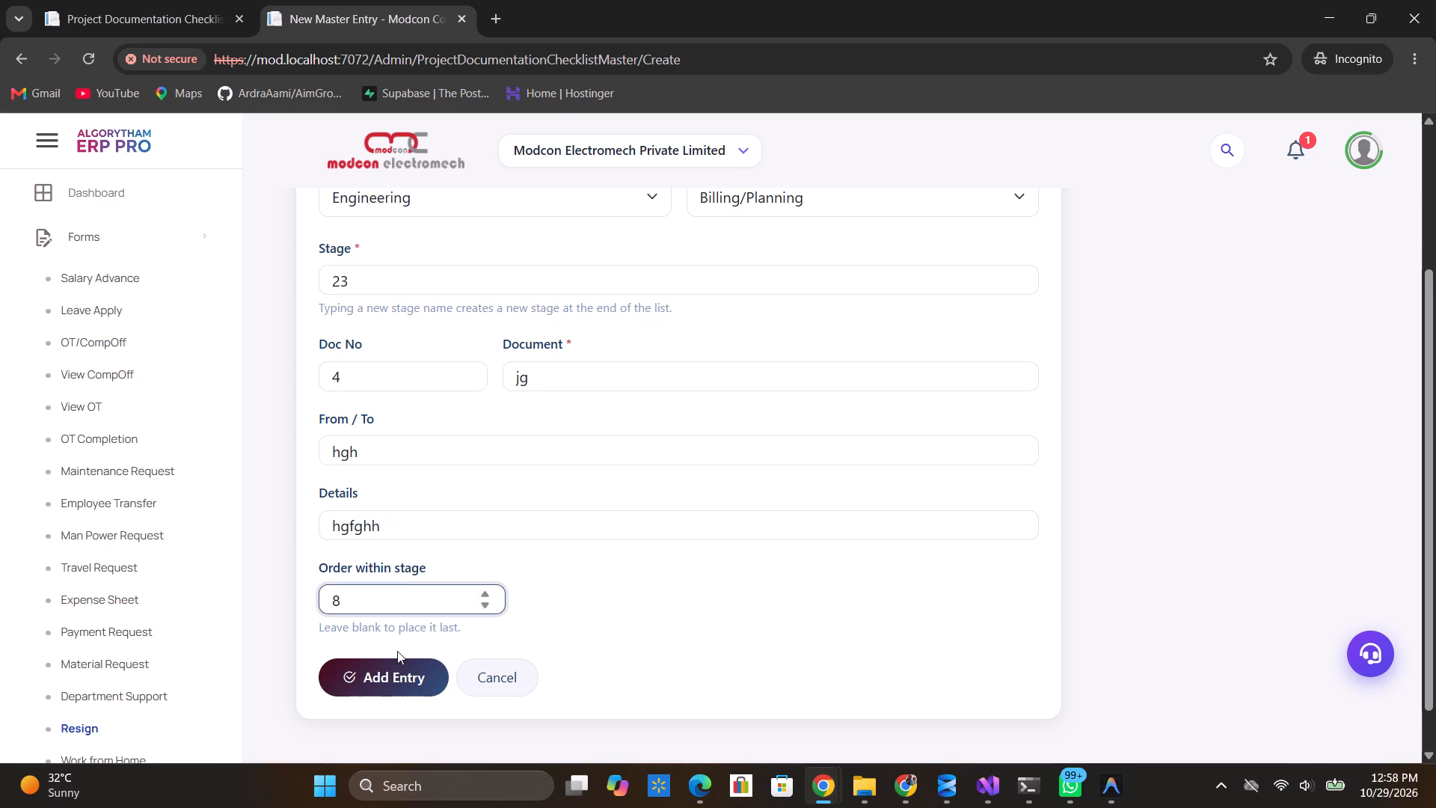
pyautogui.click(390, 679)
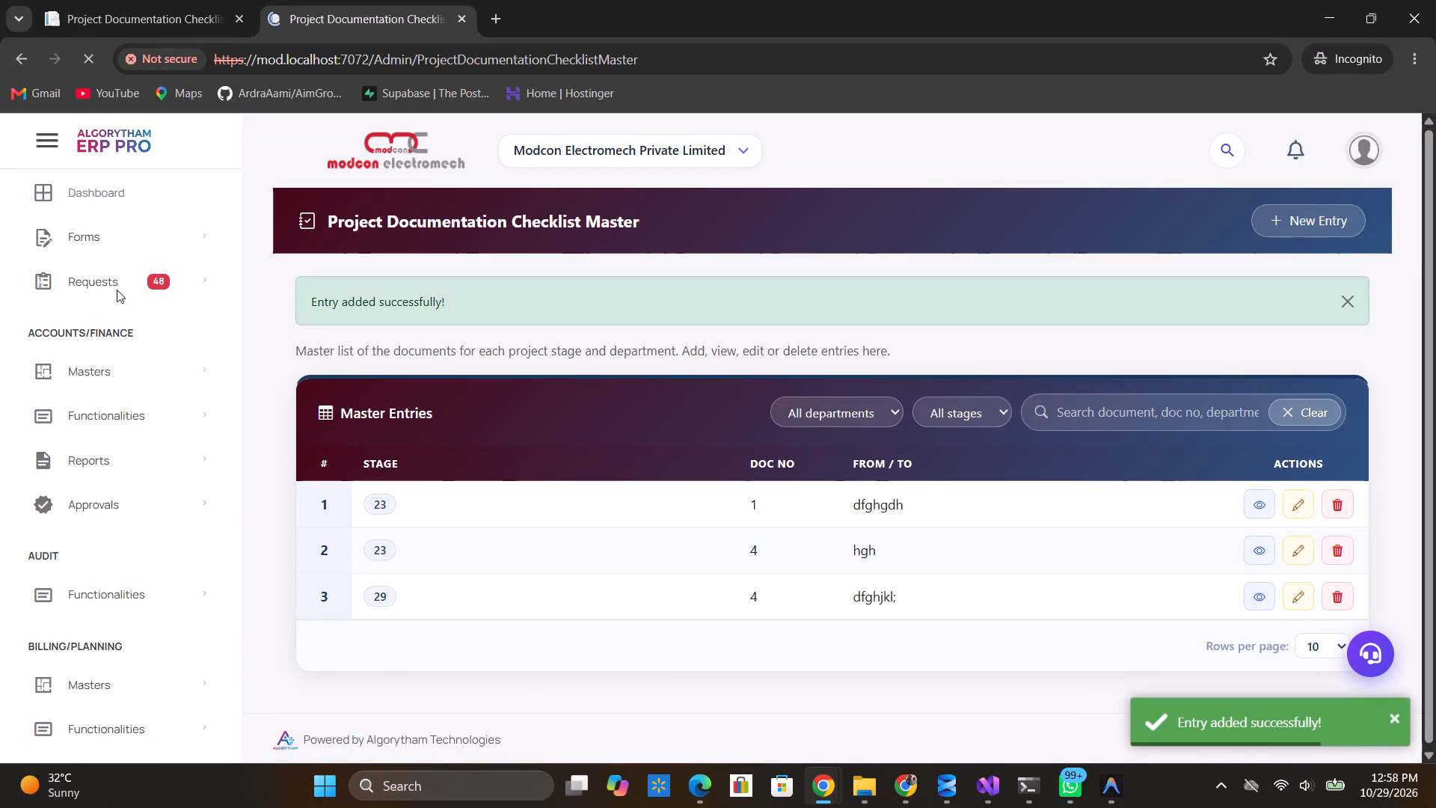
# Reload the original checklists page and open the AHALIA EARLY LEARNING CENTER checklist for editing to examine its document rows.
pyautogui.click(131, 19)
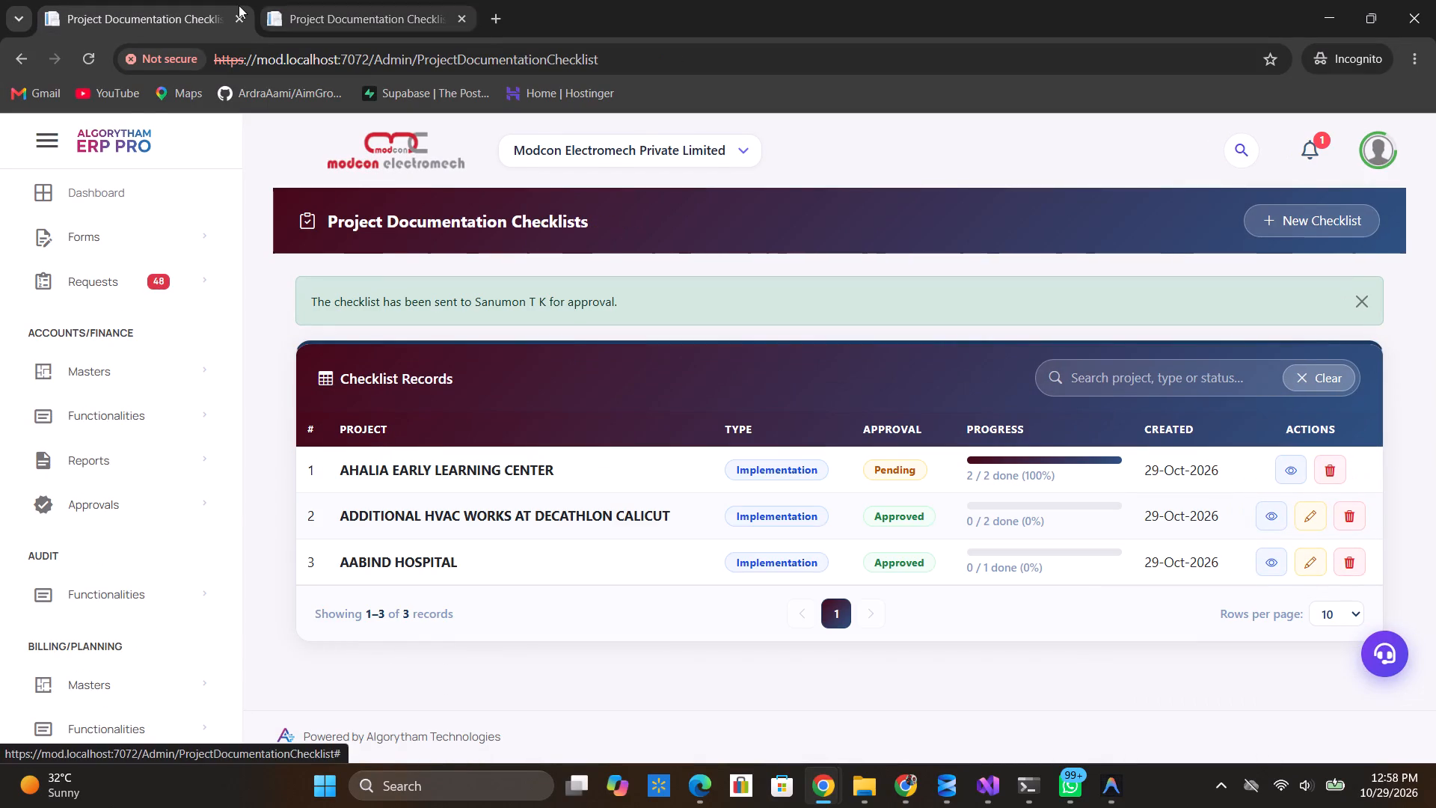
pyautogui.click(87, 64)
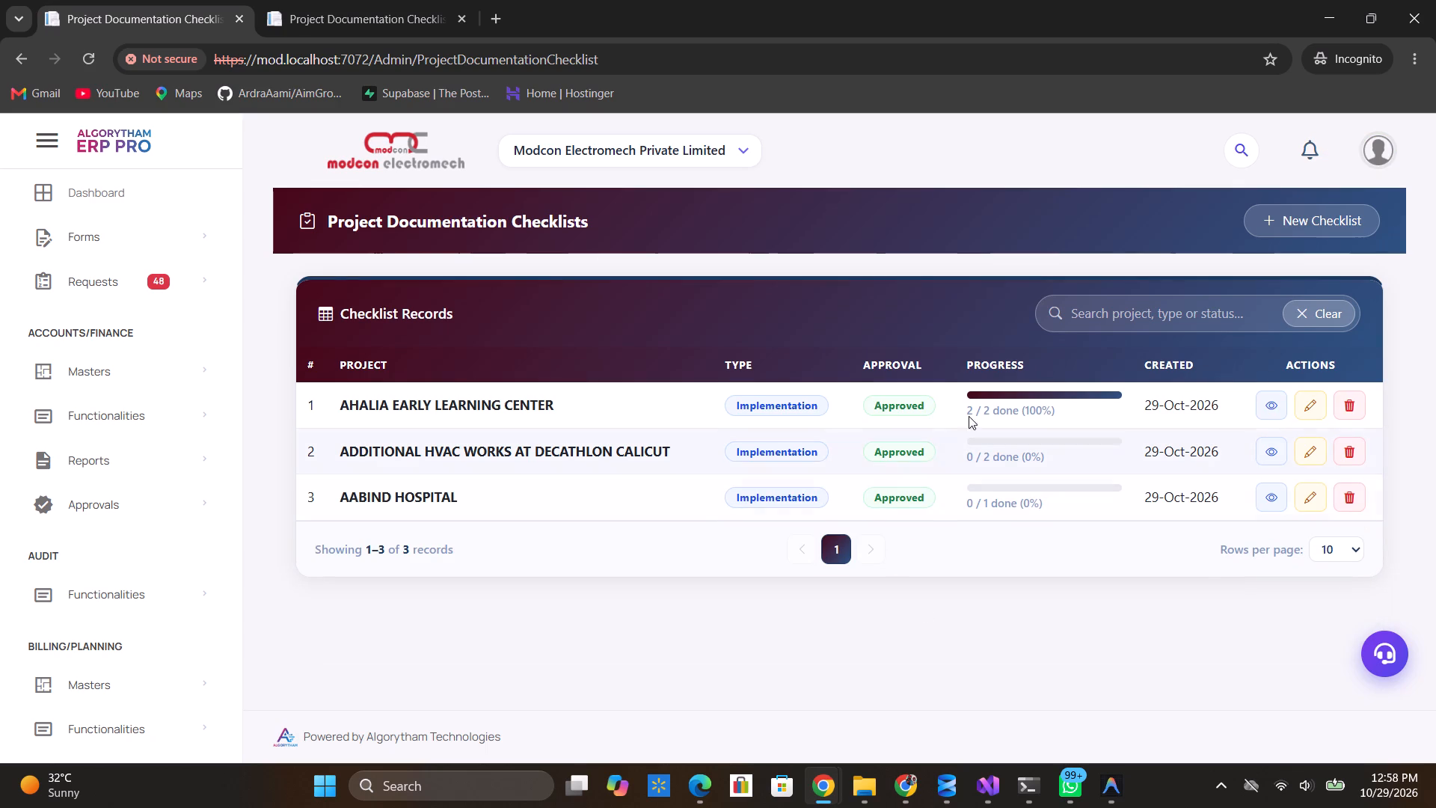
pyautogui.moveTo(1140, 370); pyautogui.dragTo(1100, 574)
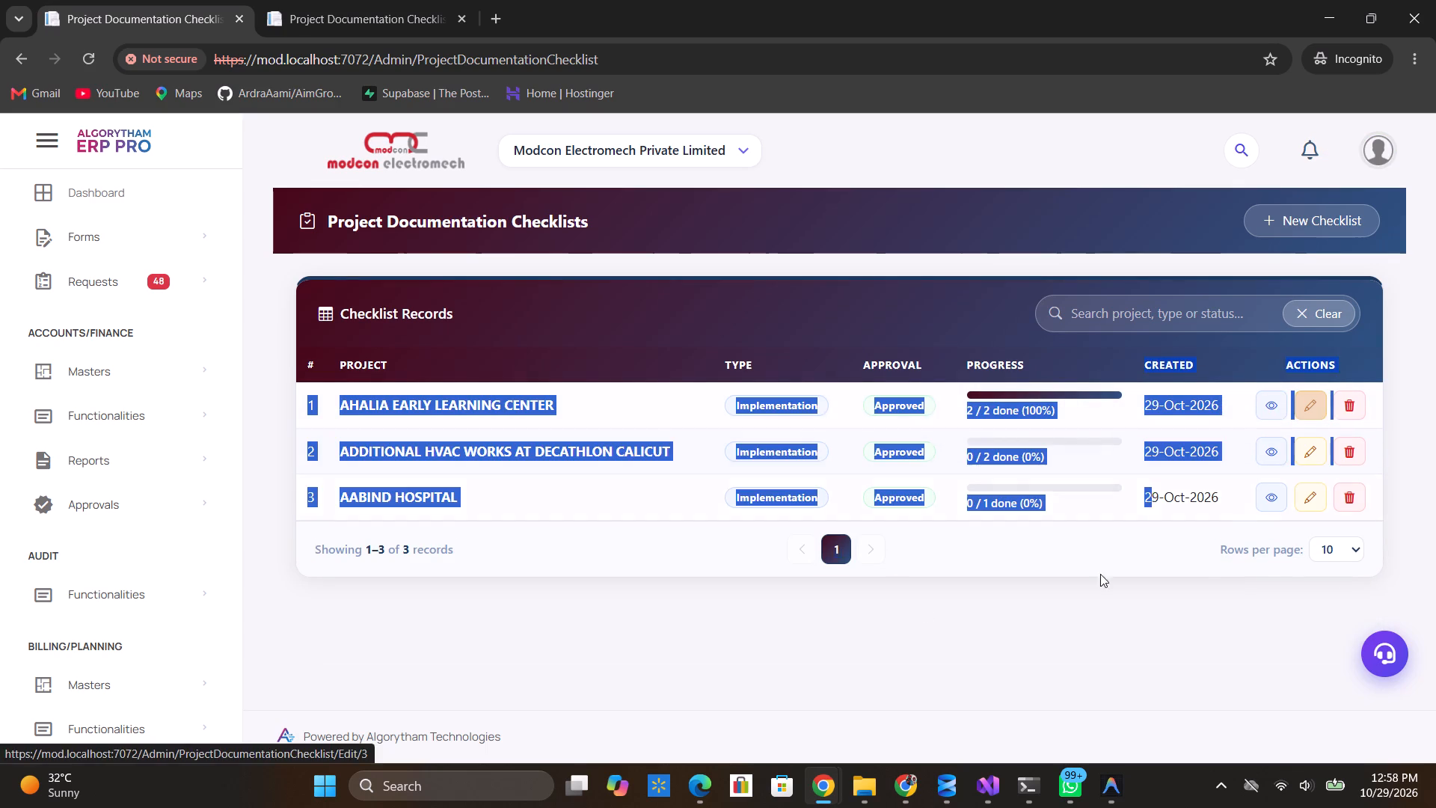
pyautogui.moveTo(1100, 574); pyautogui.dragTo(1086, 618)
pyautogui.click(1086, 618)
pyautogui.click(1305, 405)
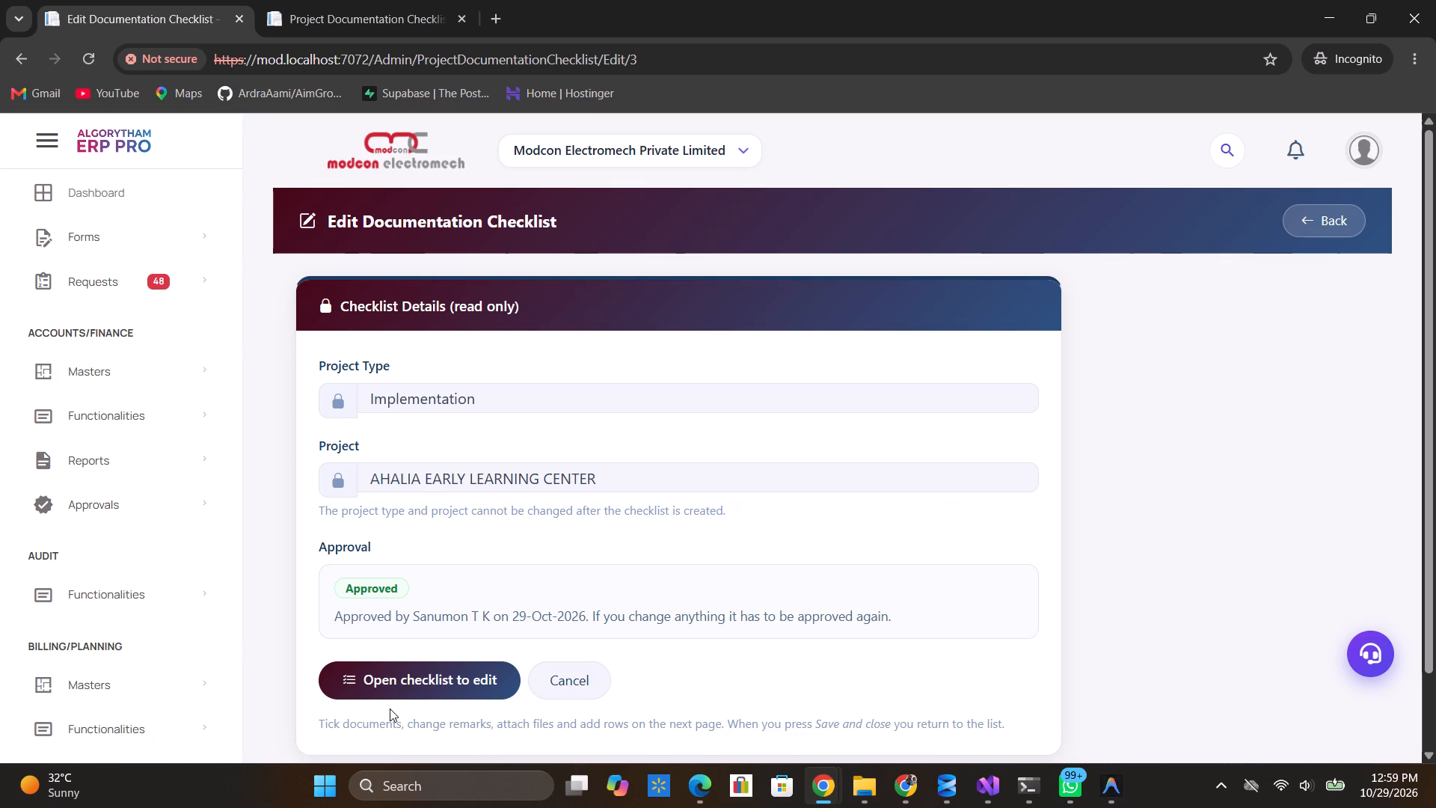
pyautogui.click(405, 693)
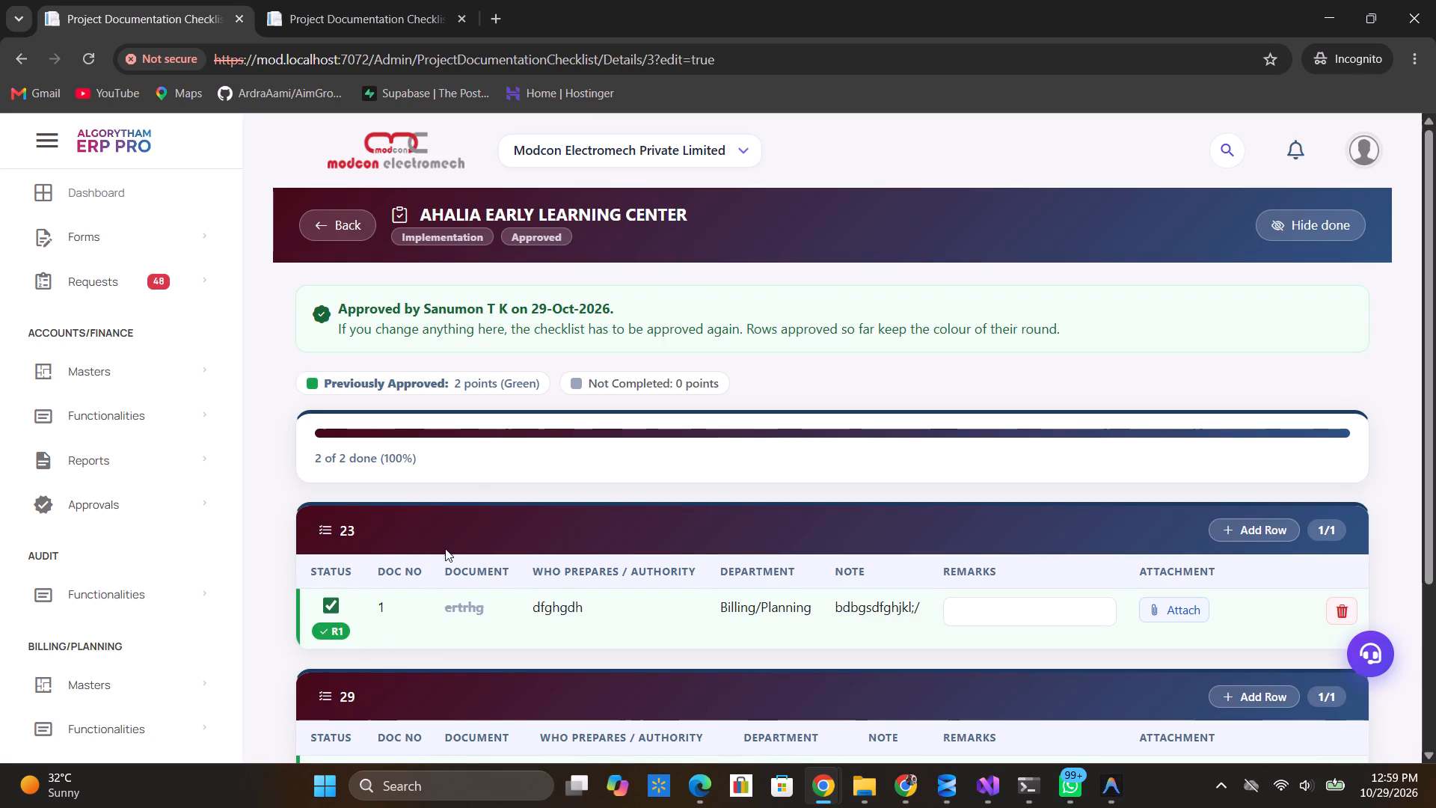
pyautogui.scroll(-3, 445, 548)
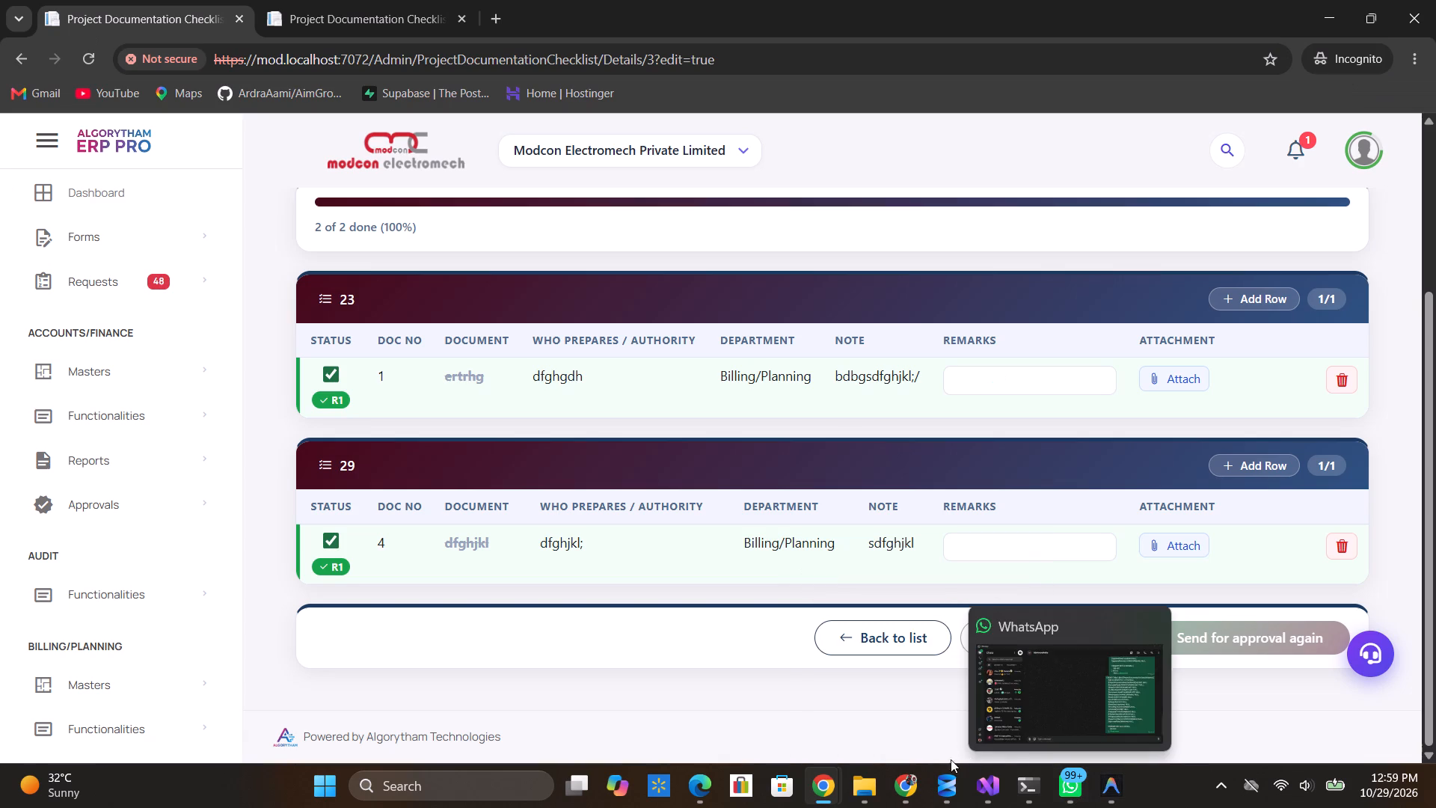
pyautogui.click(705, 789)
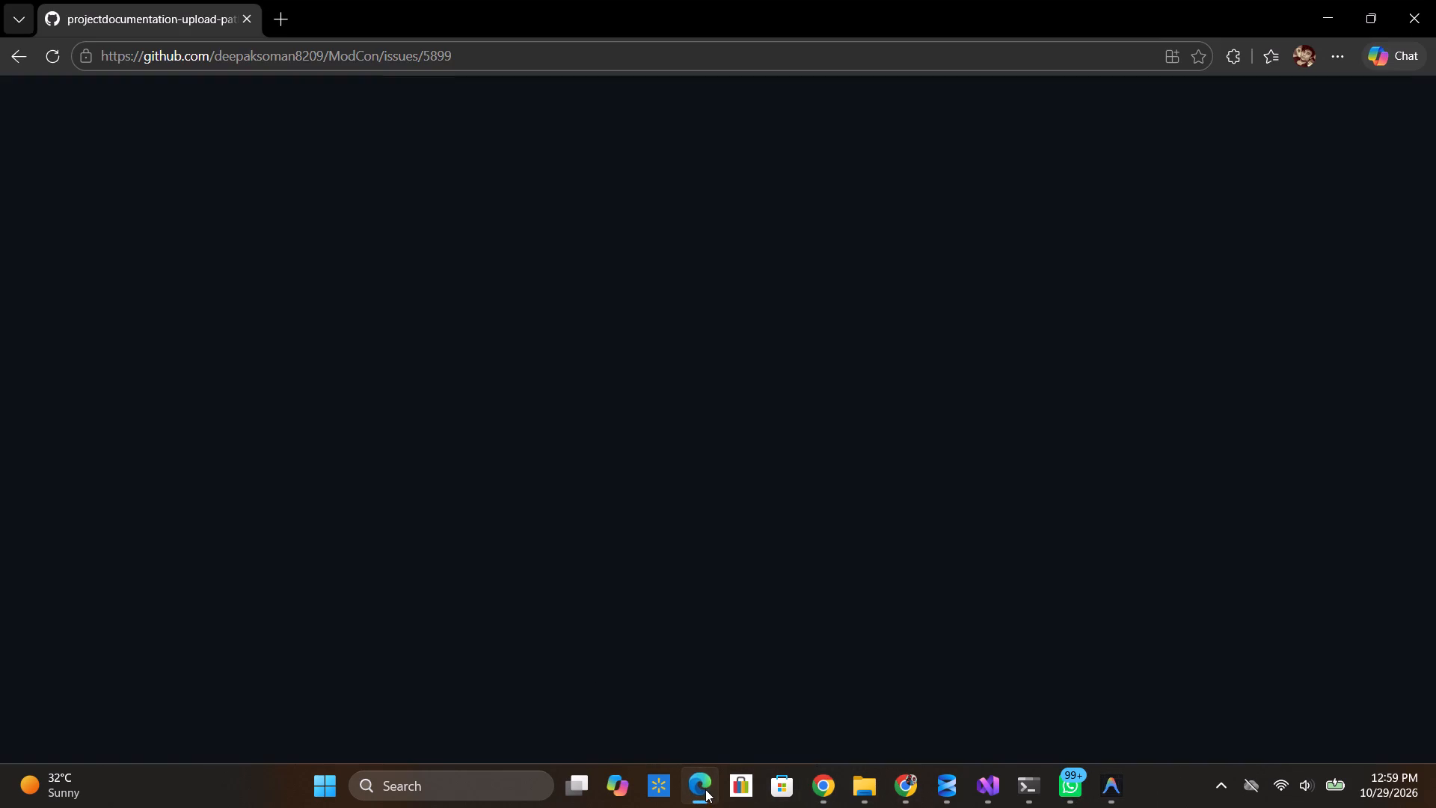
pyautogui.click(303, 140)
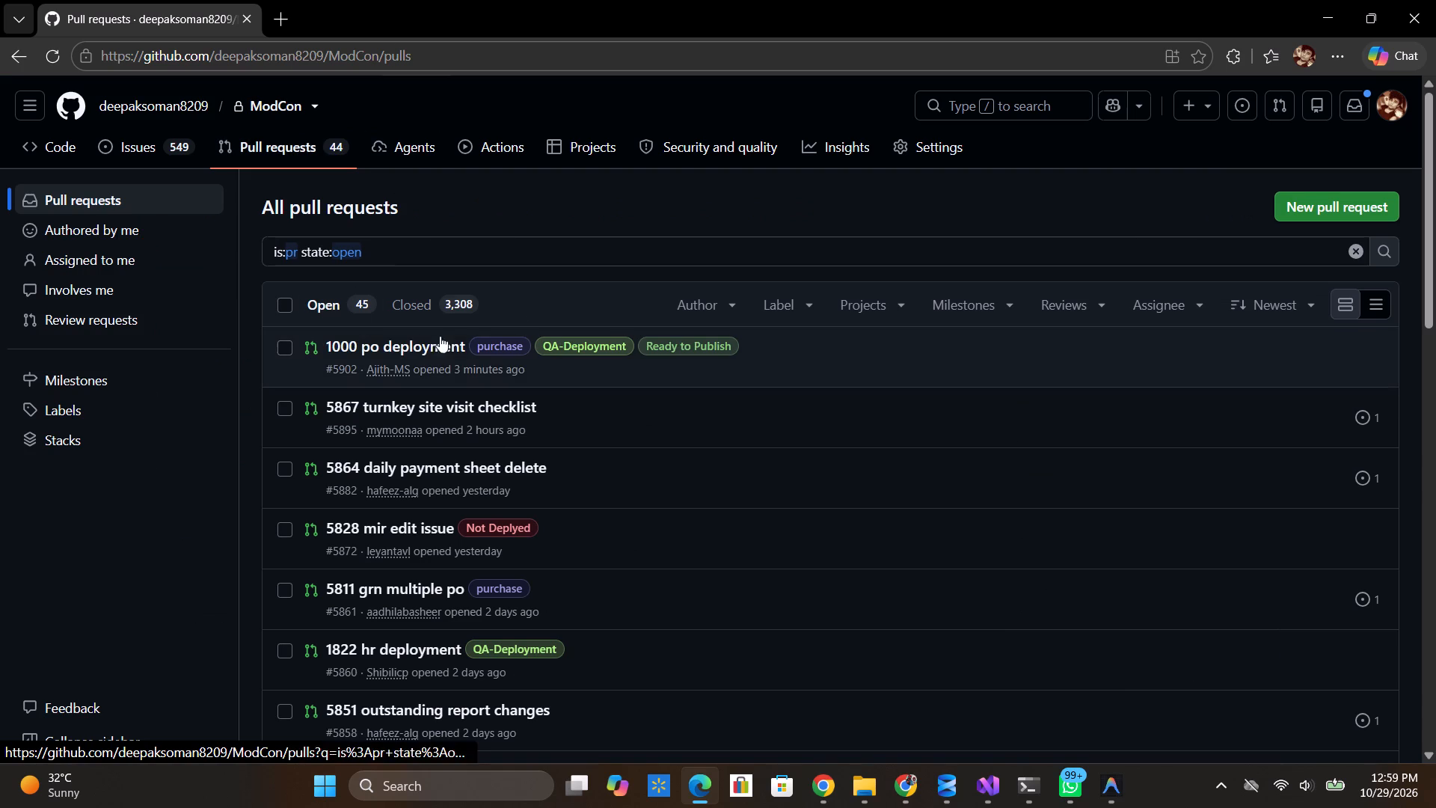
pyautogui.click(729, 307)
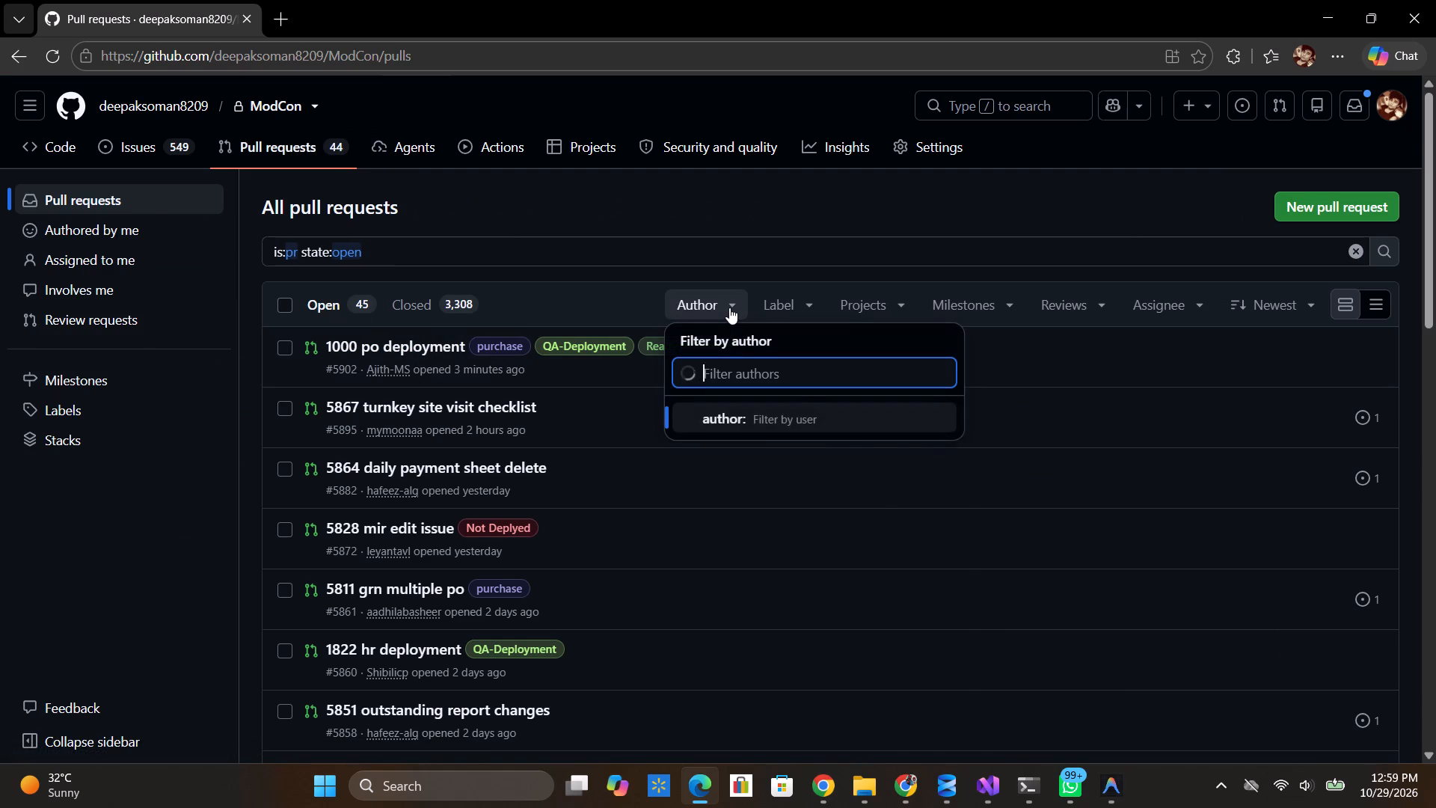
pyautogui.write('mymoo')
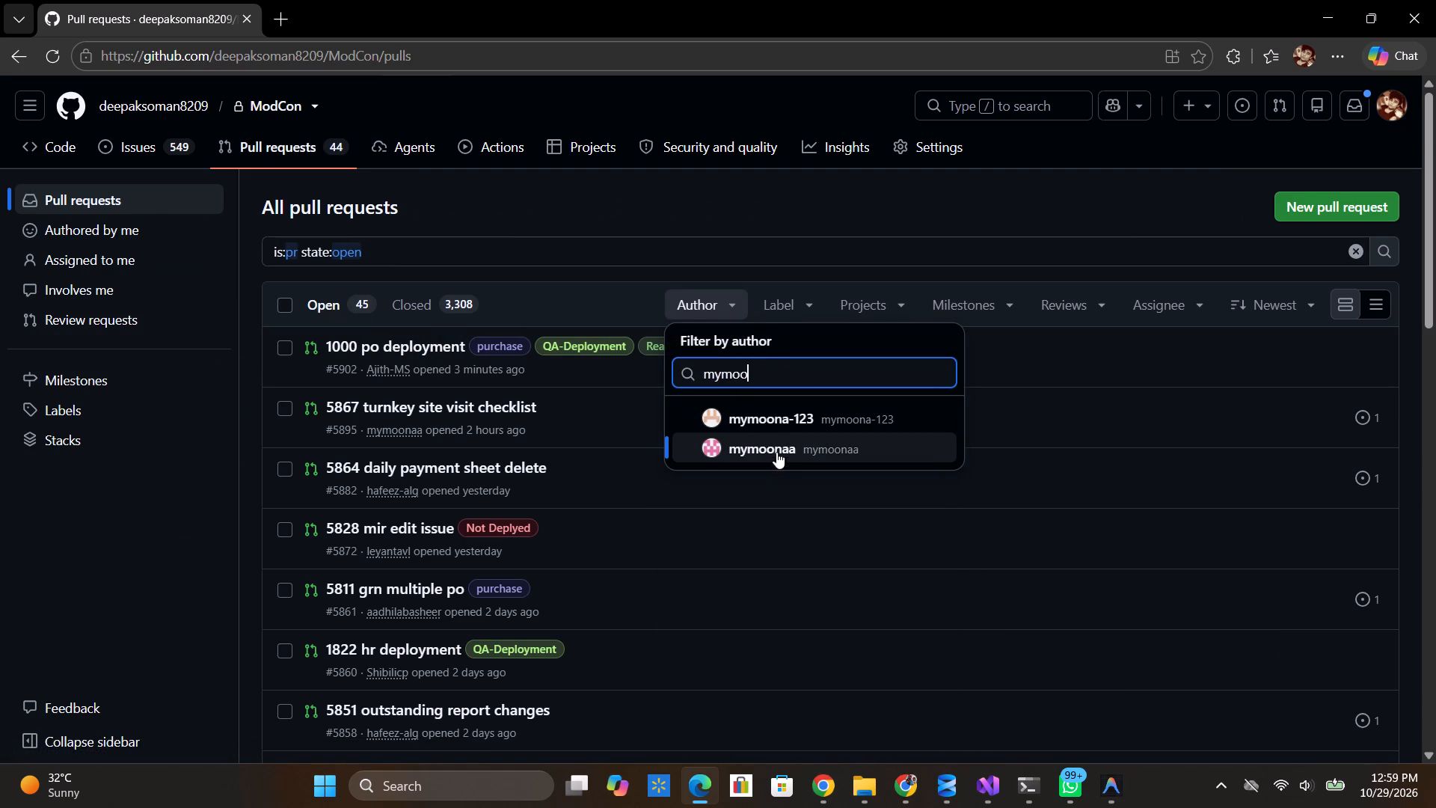
pyautogui.click(776, 457)
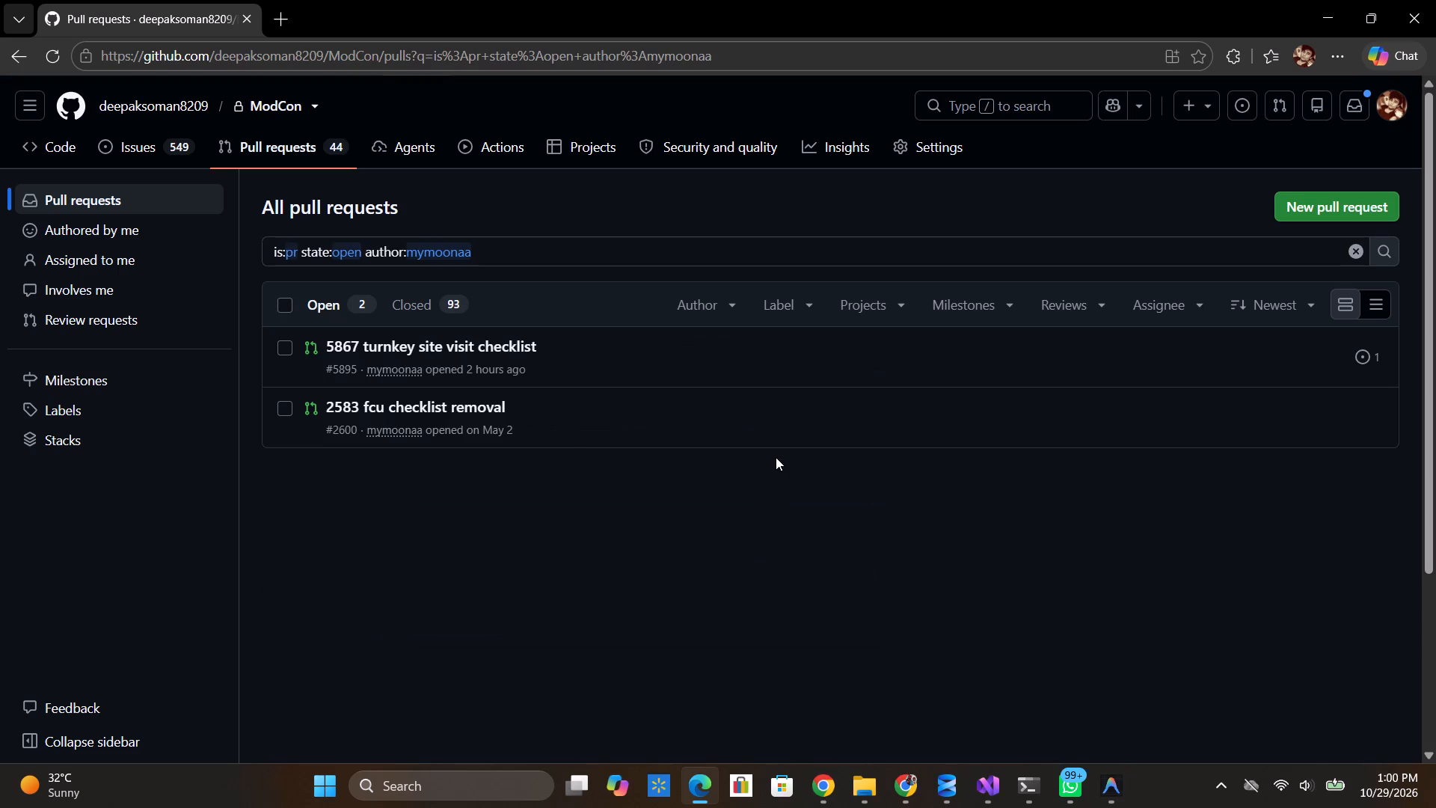
pyautogui.click(421, 306)
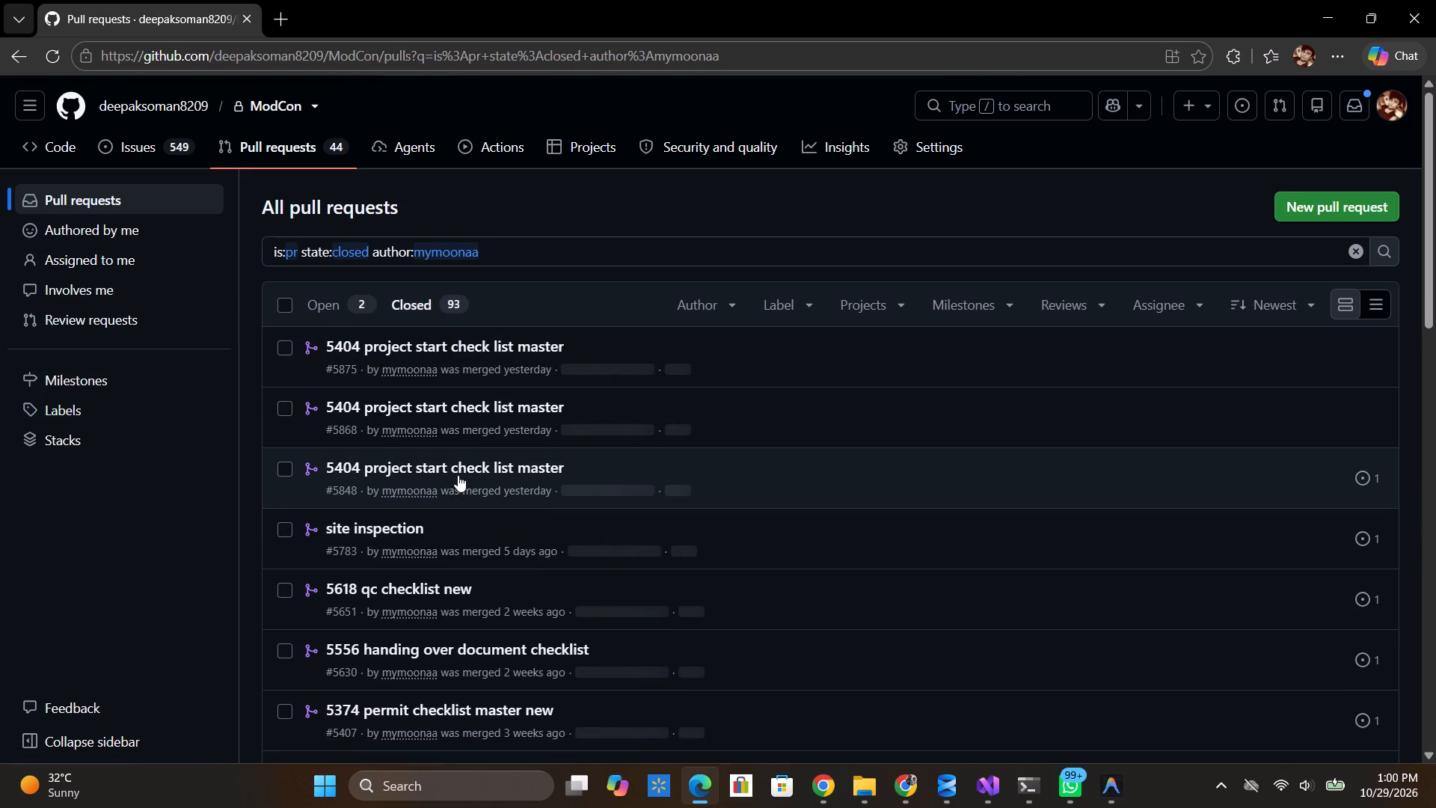
# Open merged pull request #5848, 5404 project start check list master, and copy the SQL script including the ProjectDocumentationChecklistMasters seed from its description.
pyautogui.click(447, 461)
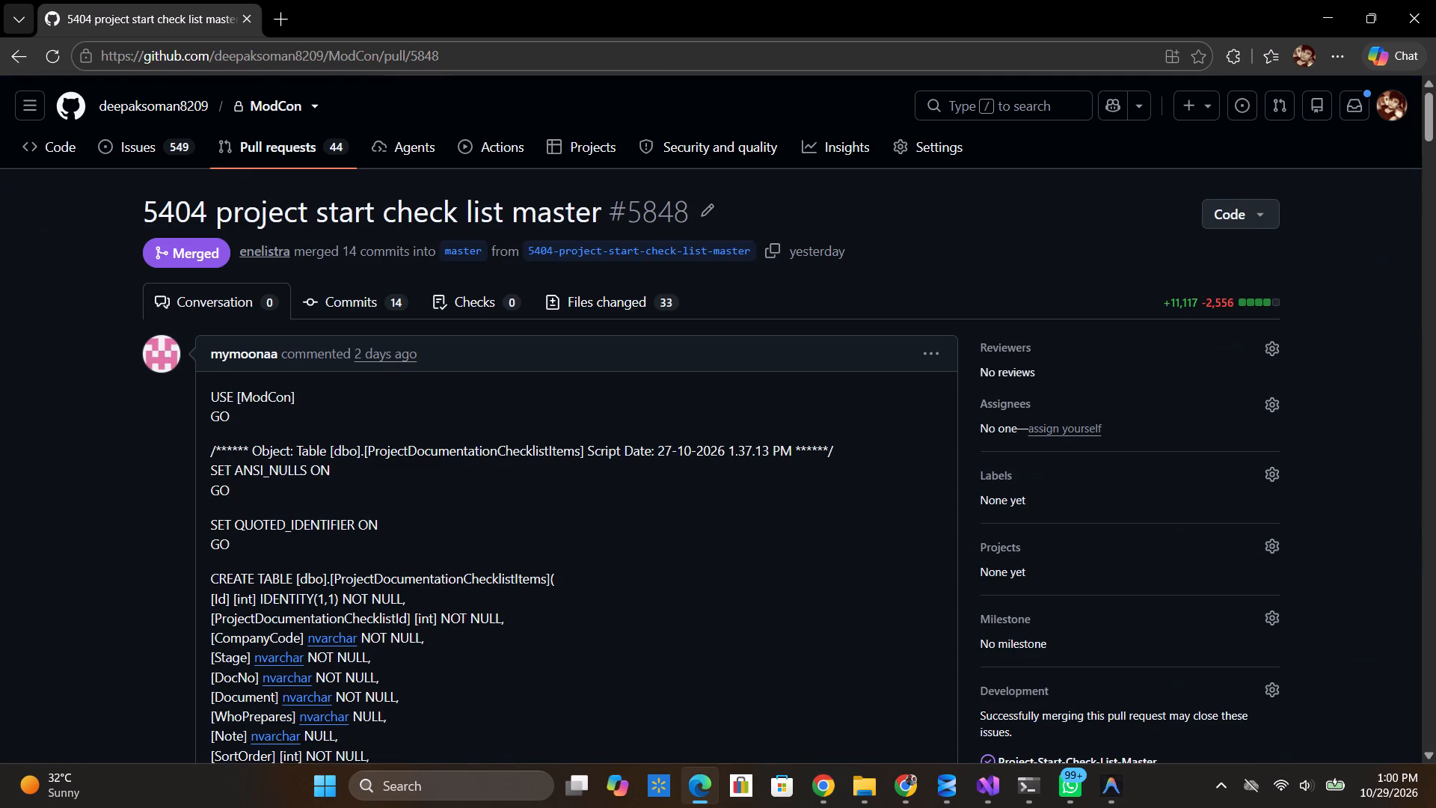
pyautogui.scroll(-15, 294, 578)
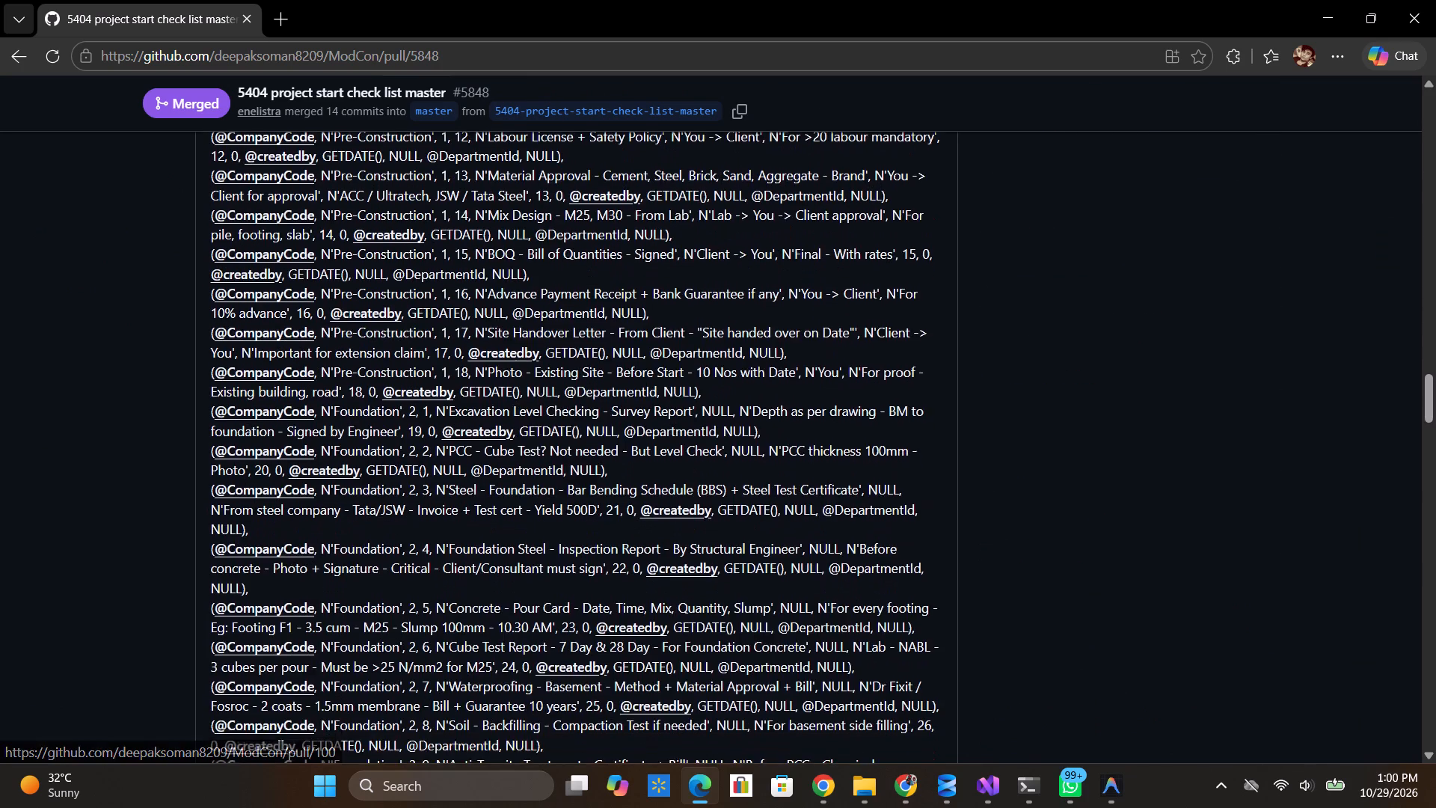
pyautogui.scroll(4, 294, 578)
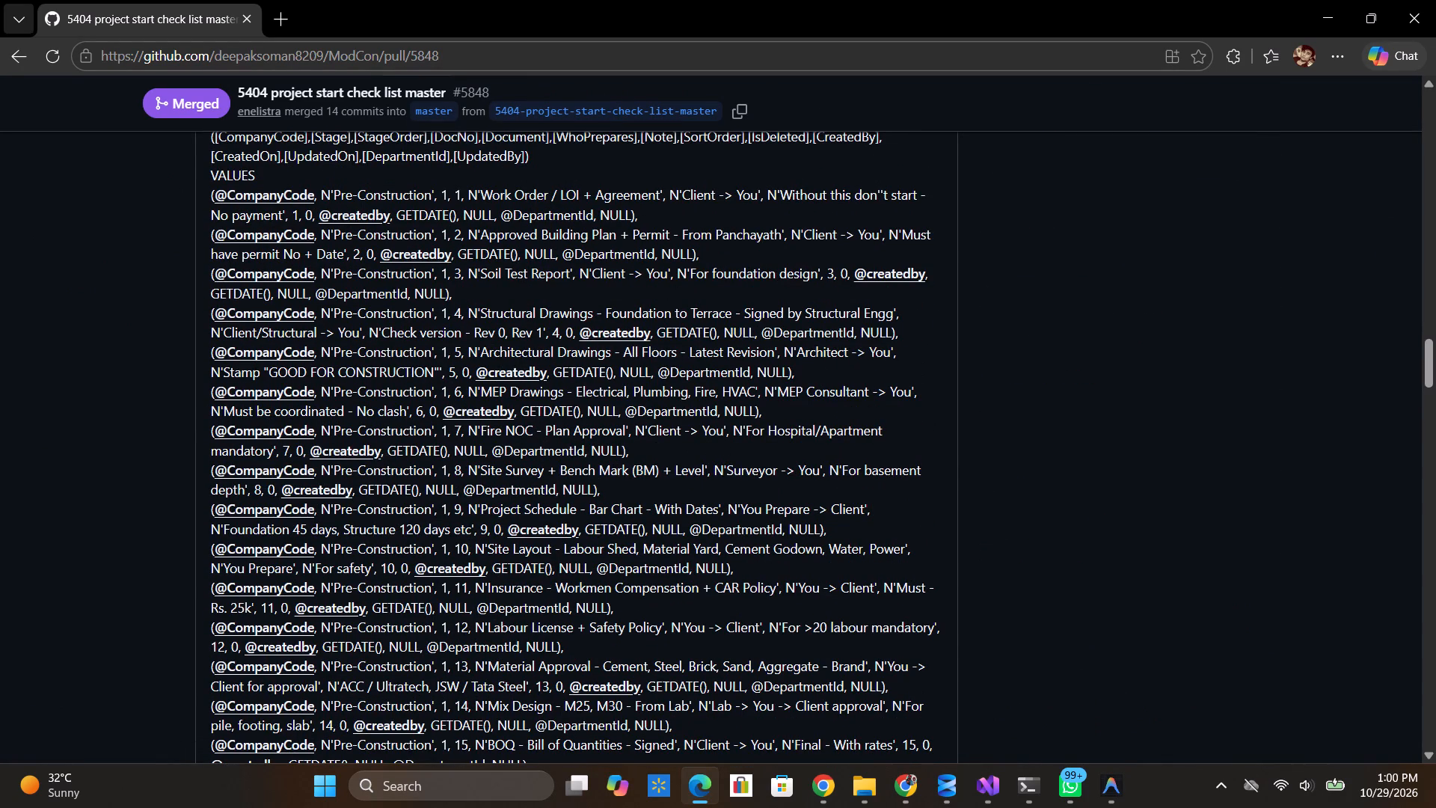
pyautogui.scroll(2, 451, 340)
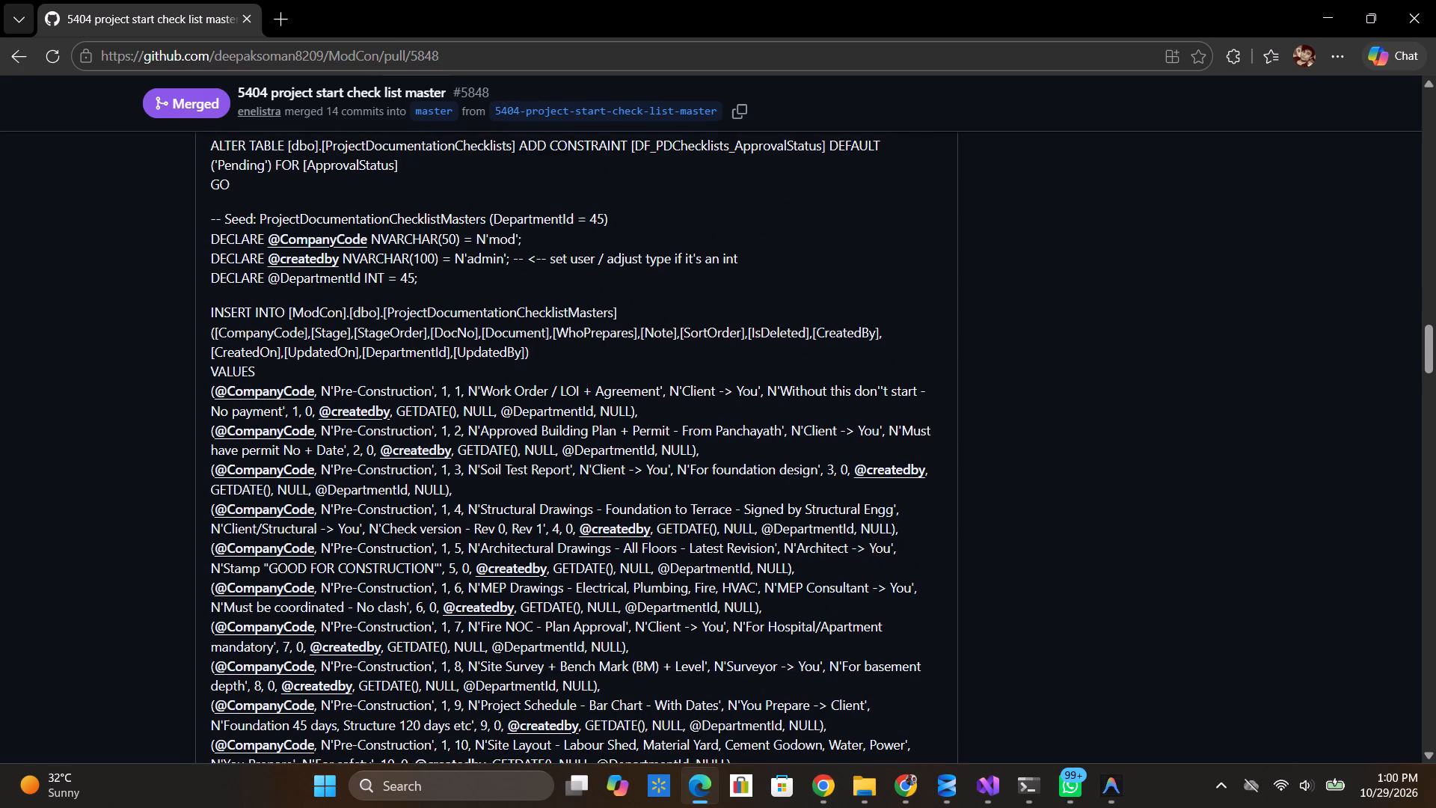
pyautogui.click(209, 218)
pyautogui.moveTo(209, 218); pyautogui.dragTo(448, 744)
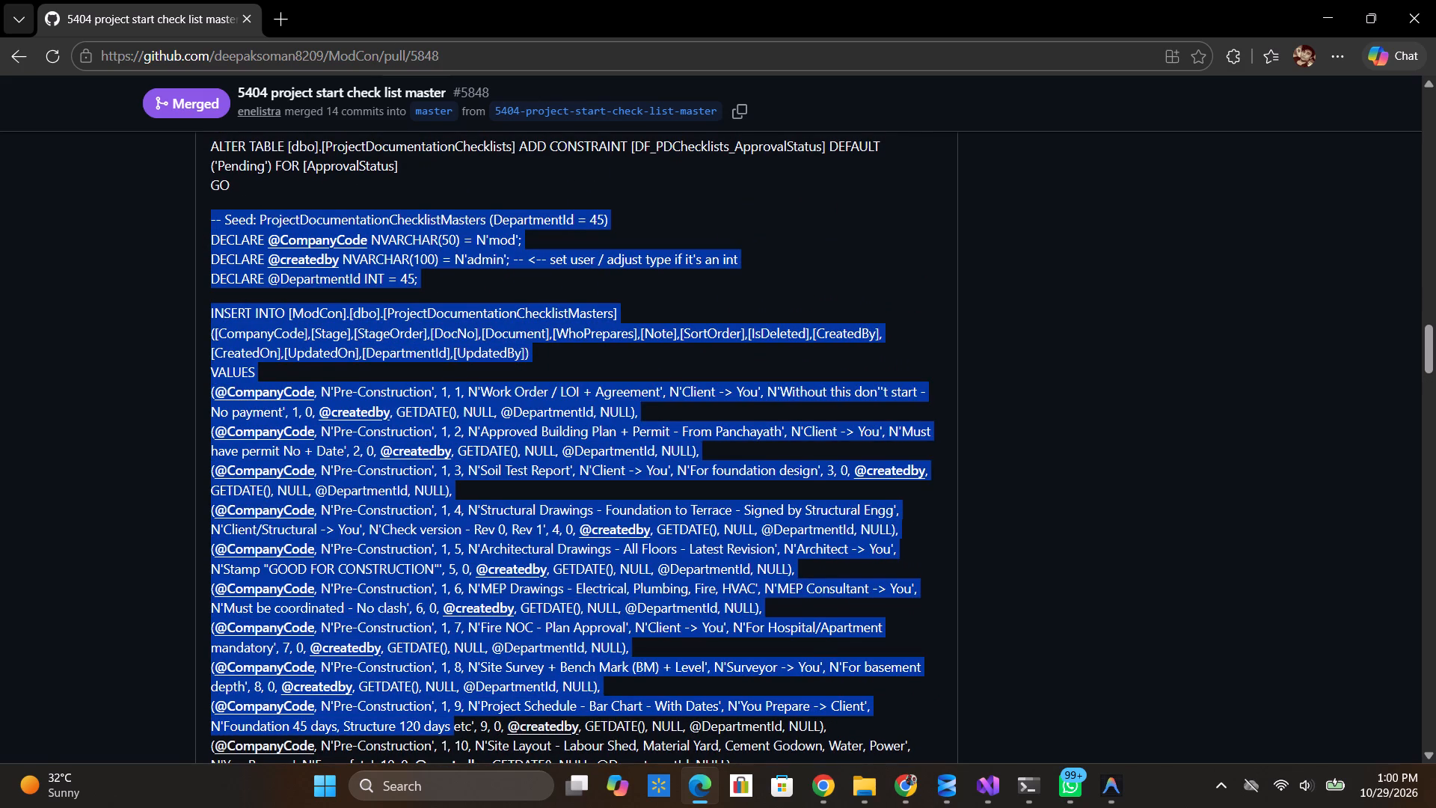
pyautogui.moveTo(448, 744); pyautogui.dragTo(491, 770)
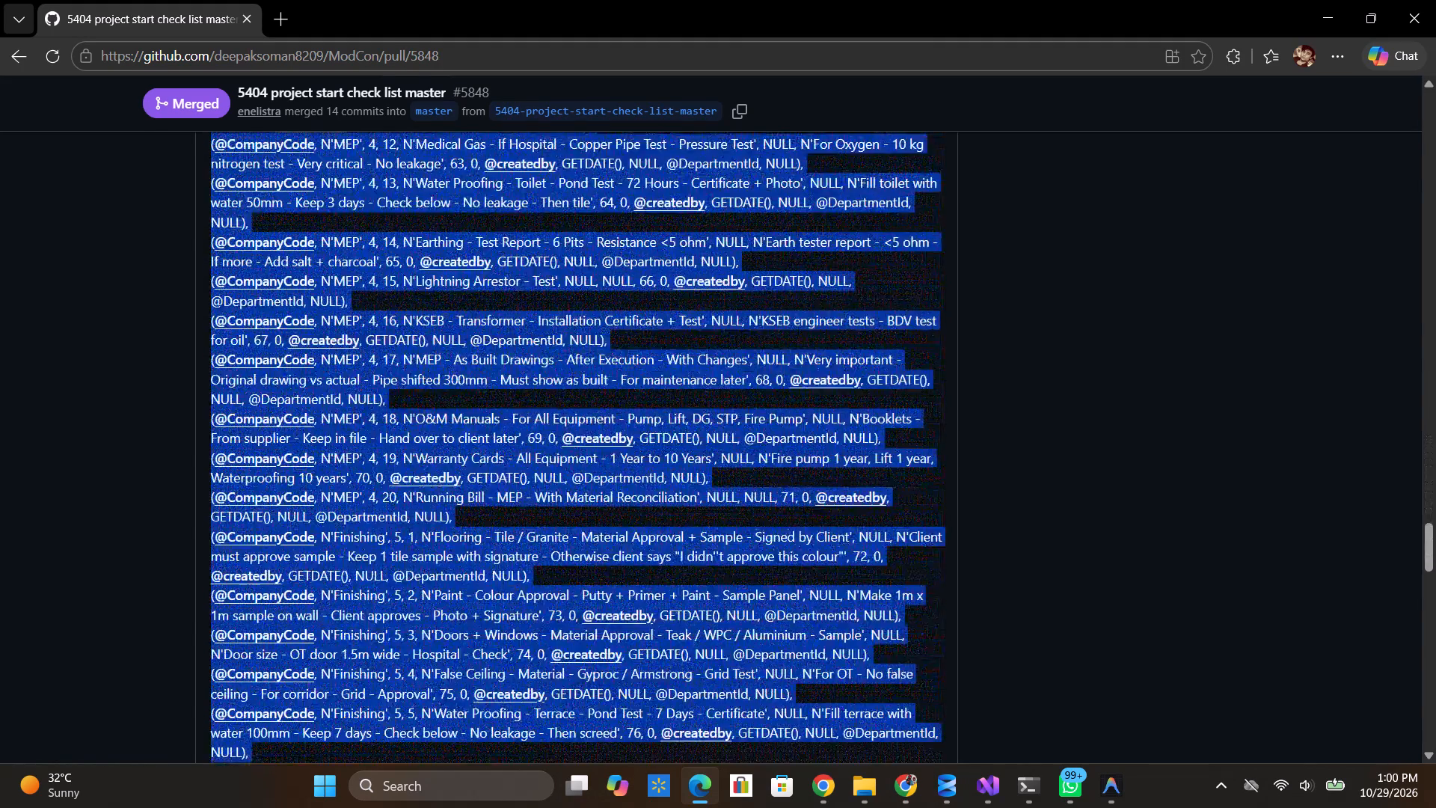
pyautogui.moveTo(491, 770); pyautogui.dragTo(521, 206)
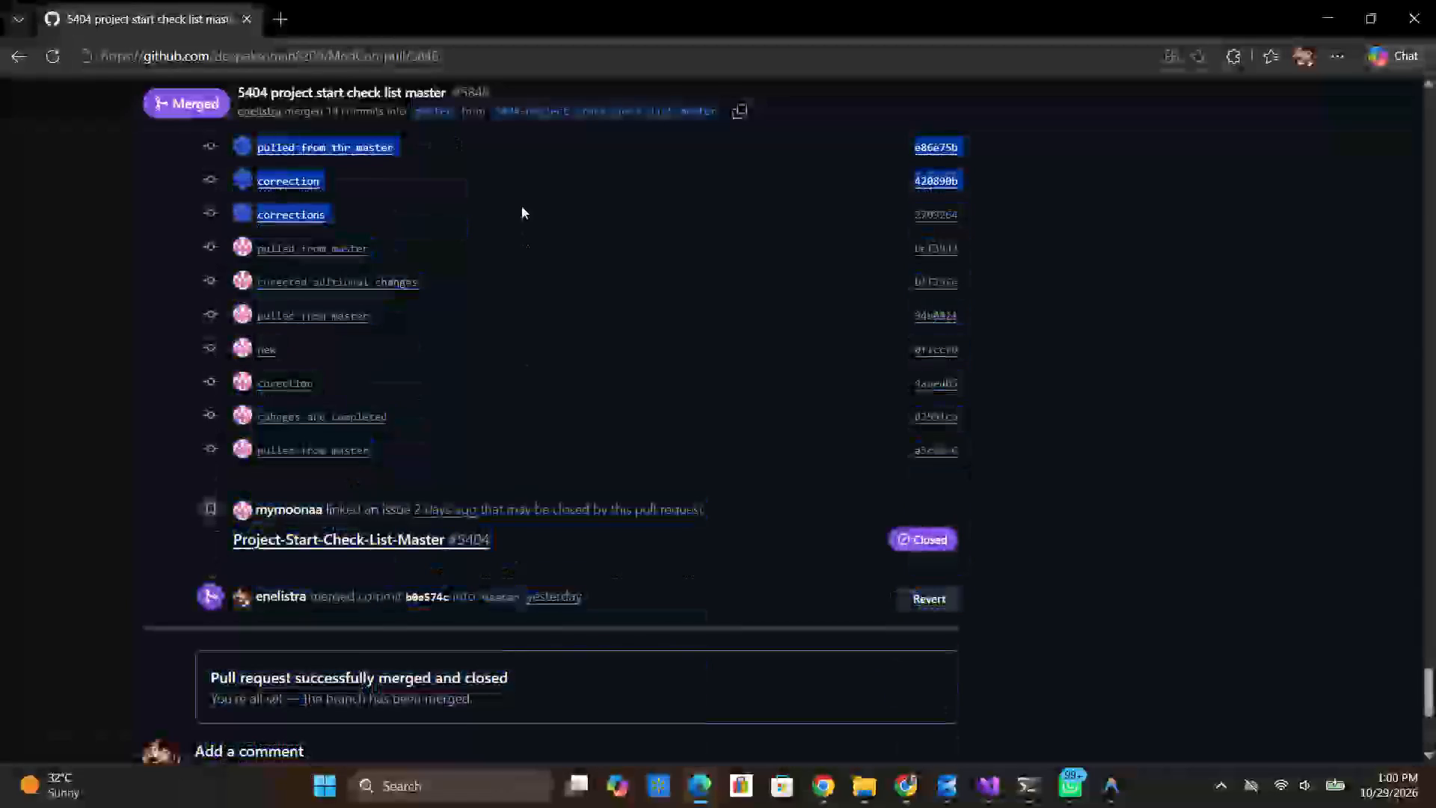
pyautogui.moveTo(521, 206); pyautogui.dragTo(480, 679)
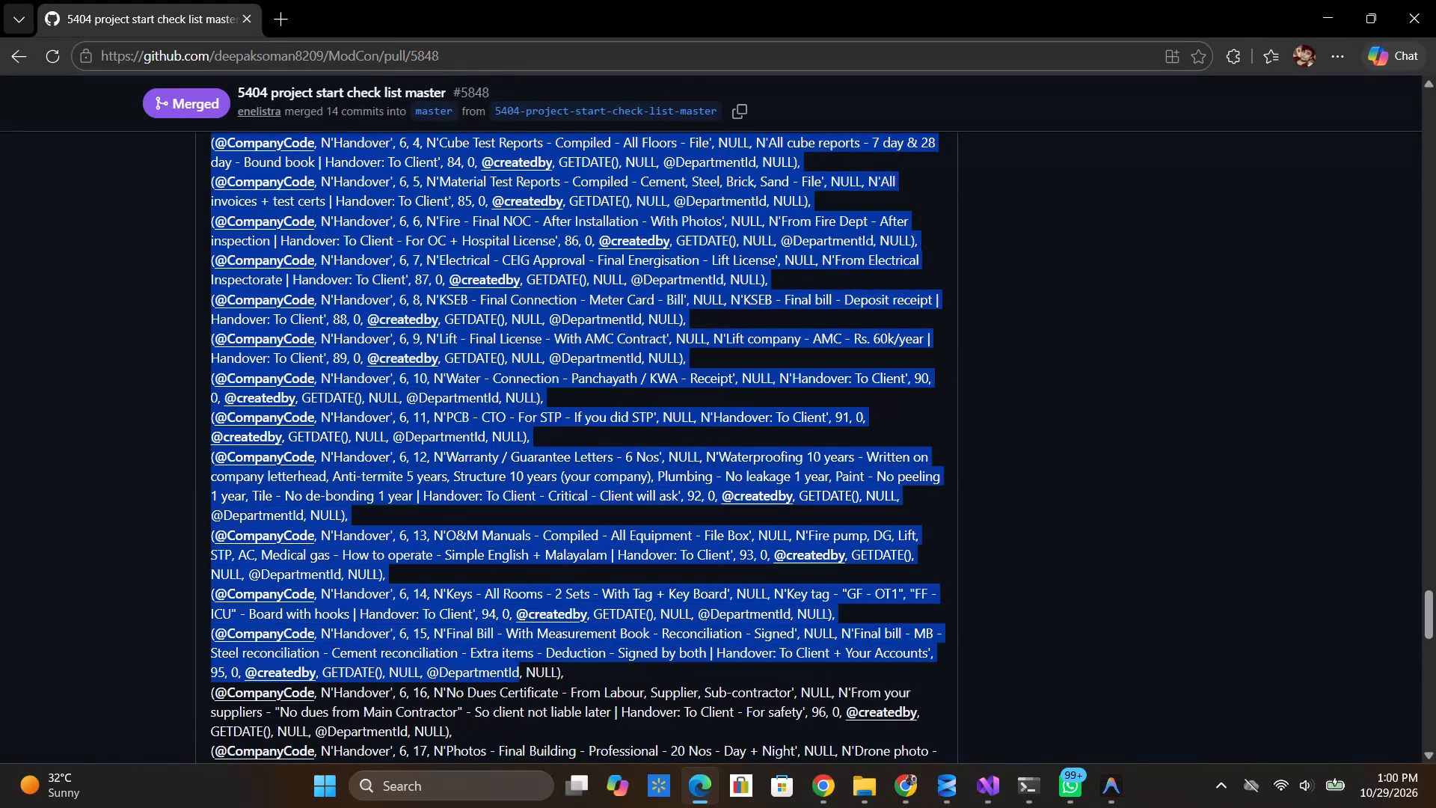
pyautogui.moveTo(480, 679); pyautogui.dragTo(740, 416)
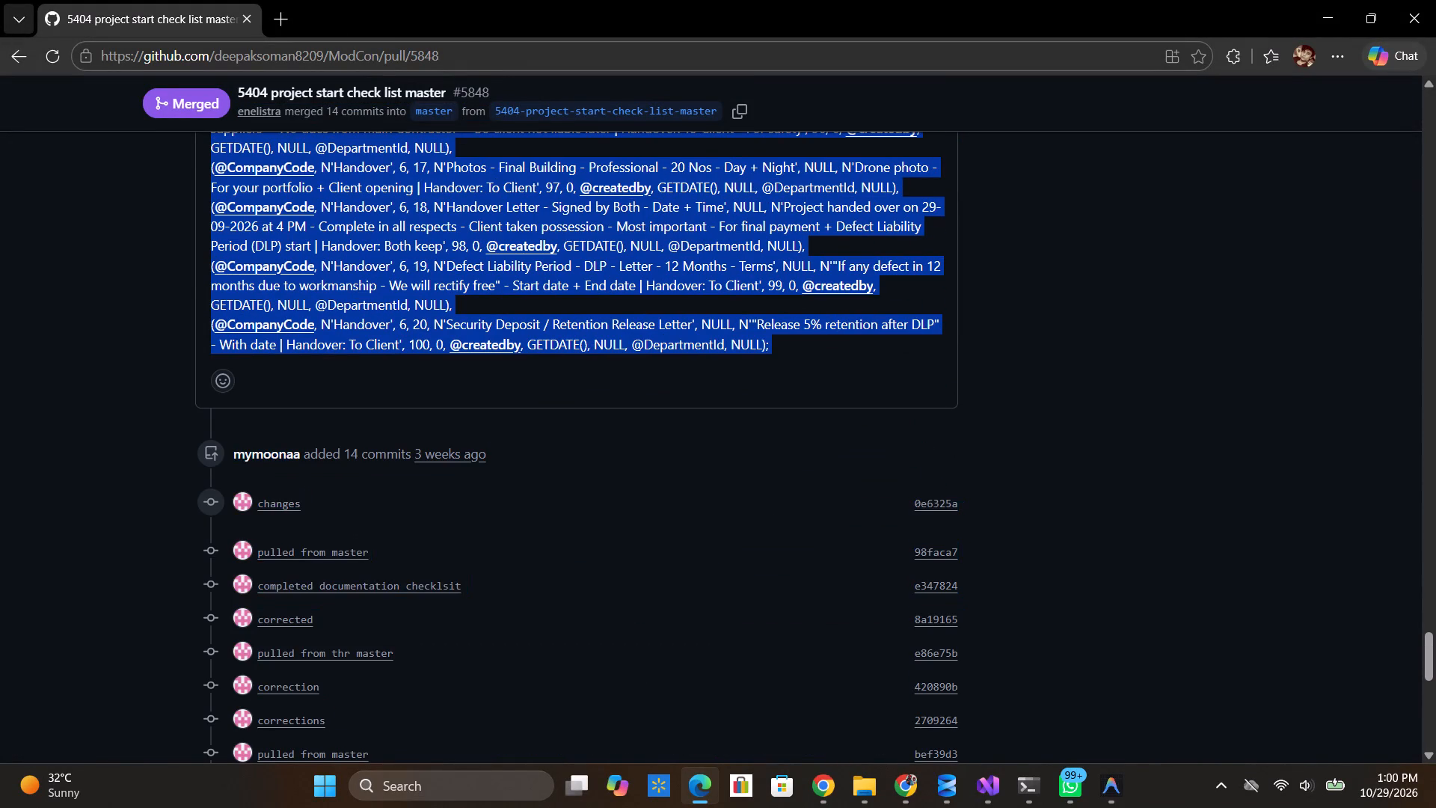
pyautogui.moveTo(740, 416); pyautogui.dragTo(797, 358)
pyautogui.hotkey('ctrl', 'c')
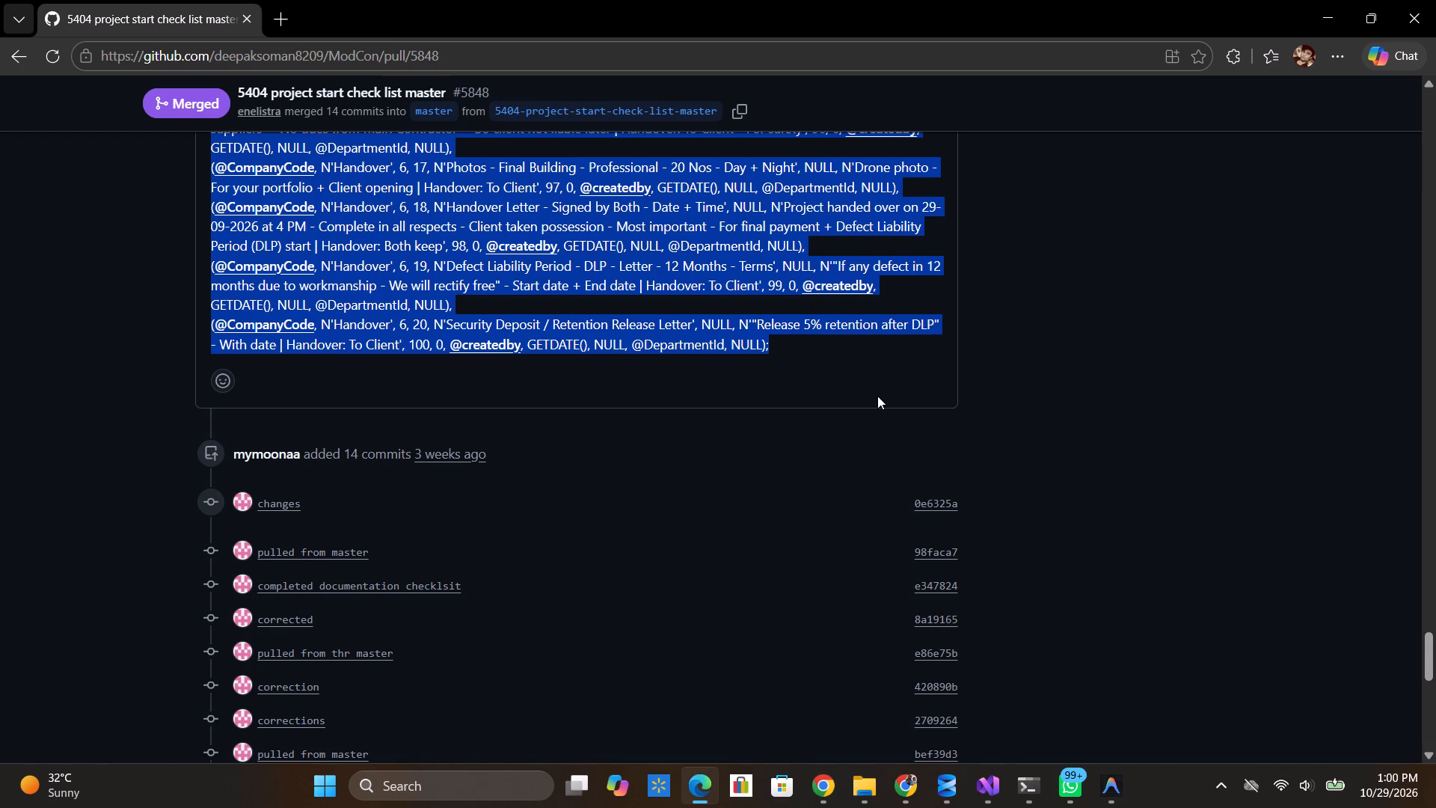
pyautogui.hotkey('ctrl', 'c')
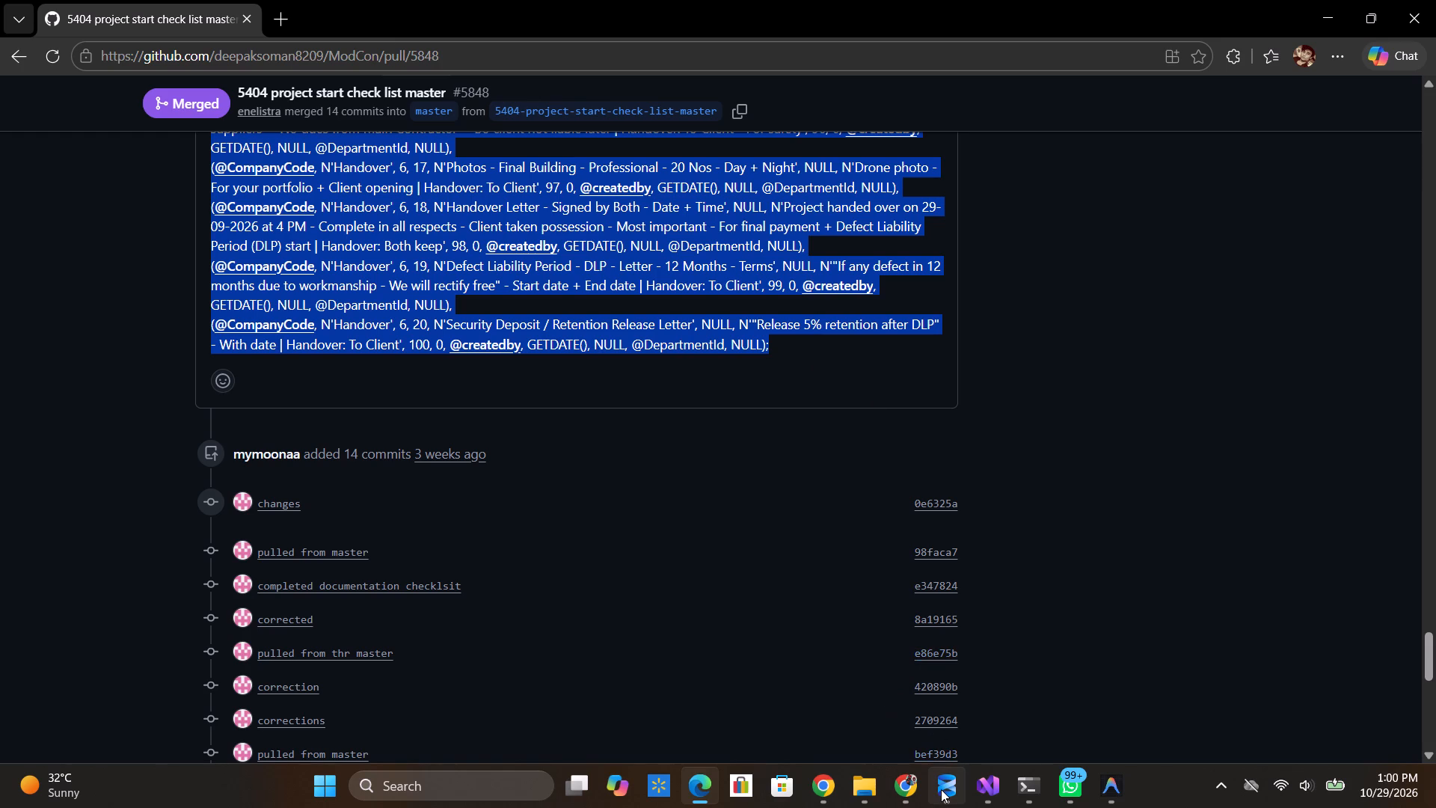
# Switch to SQL Server Management Studio, replace the SQLQuery3 contents with the copied script, execute it on Modcon and review the messages.
pyautogui.click(941, 789)
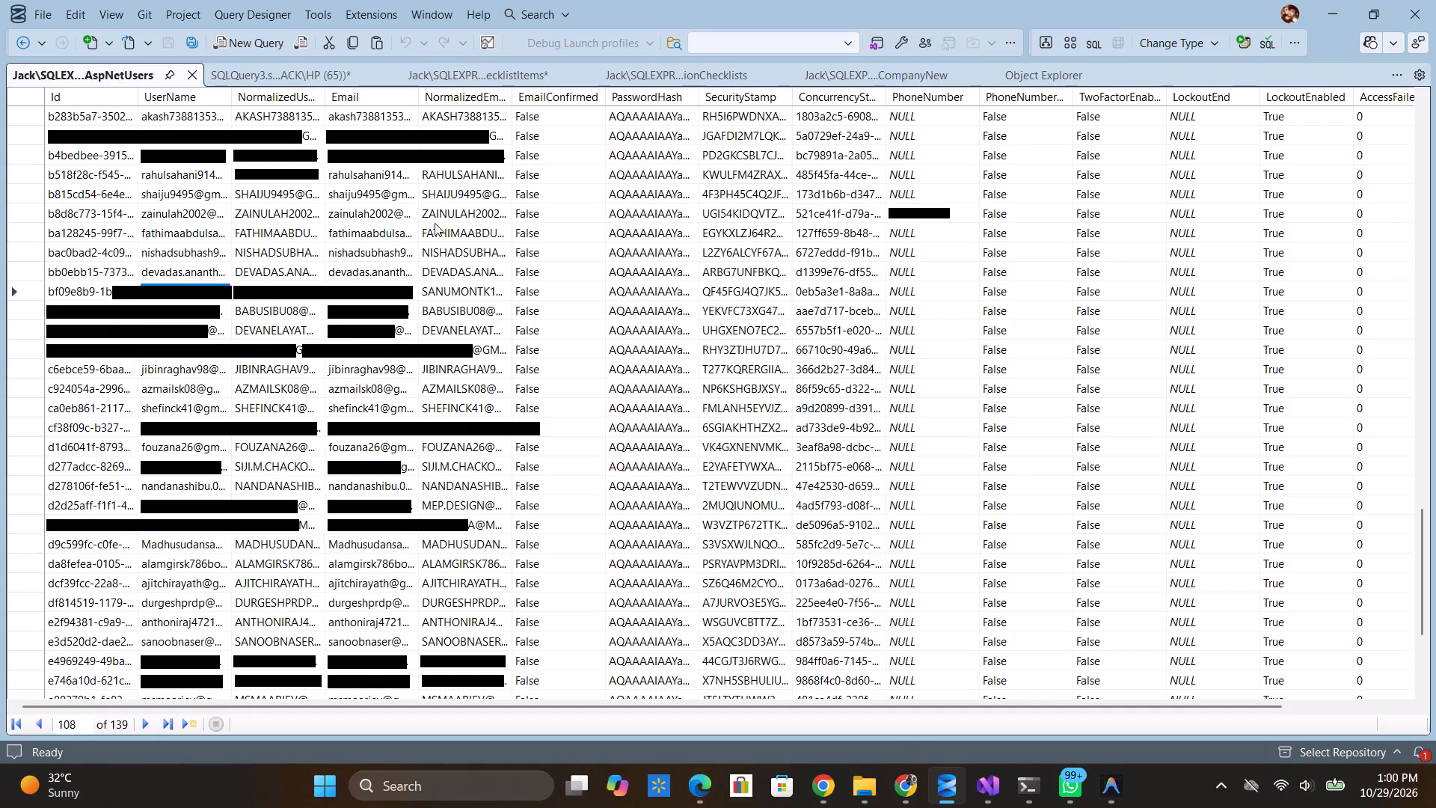
pyautogui.click(300, 70)
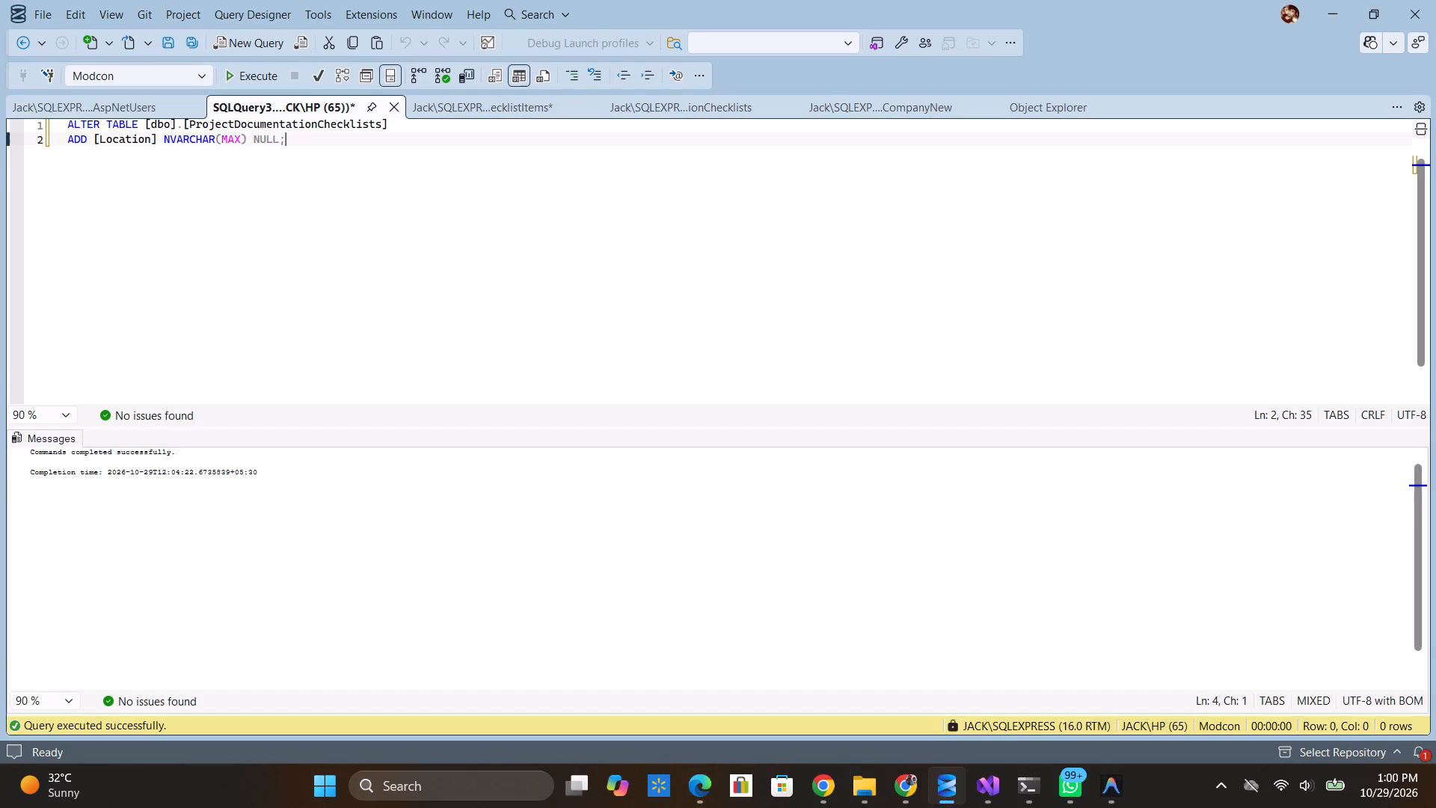
pyautogui.click(398, 239)
pyautogui.scroll(10, 398, 239)
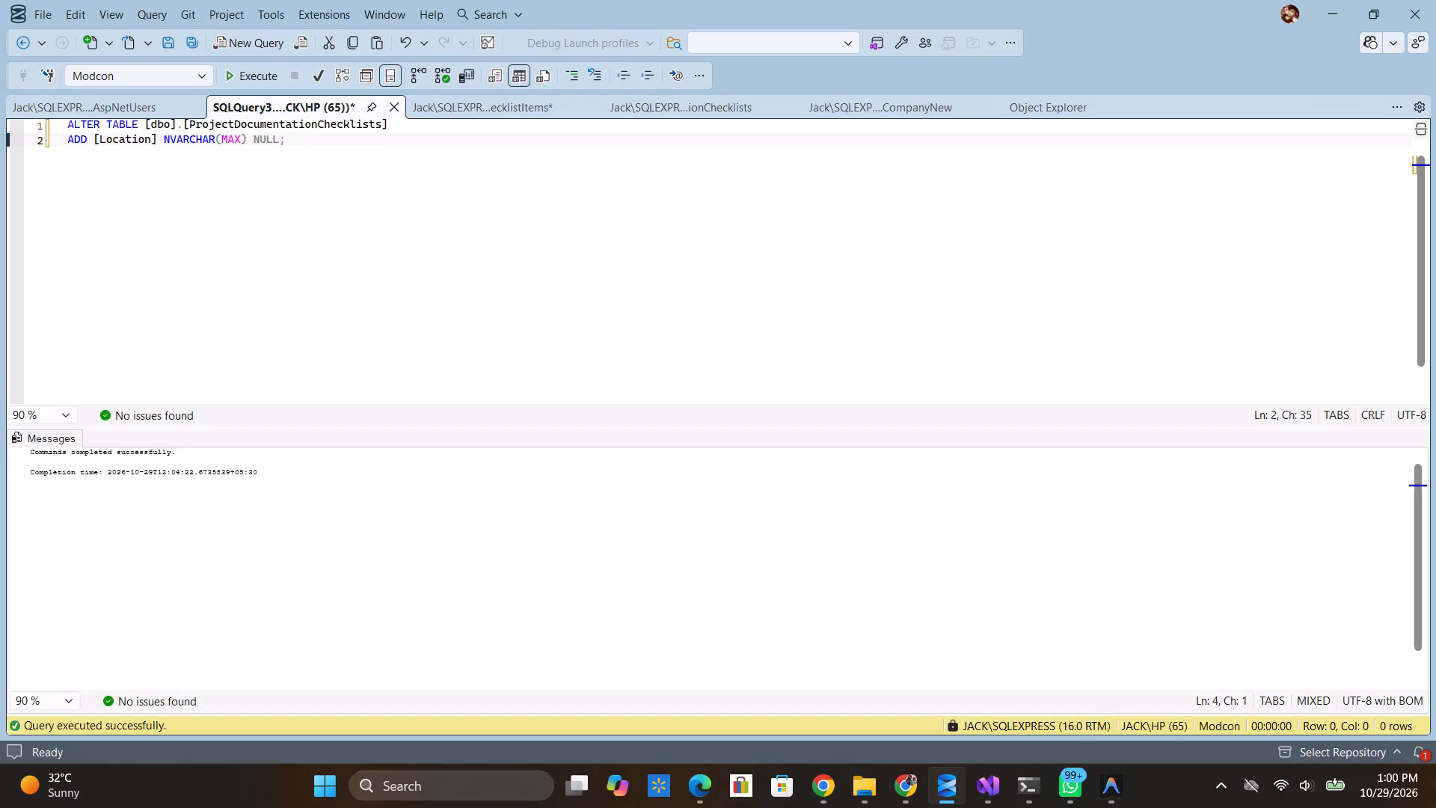
pyautogui.hotkey('ctrl', 'a')
pyautogui.hotkey('ctrl', 'v')
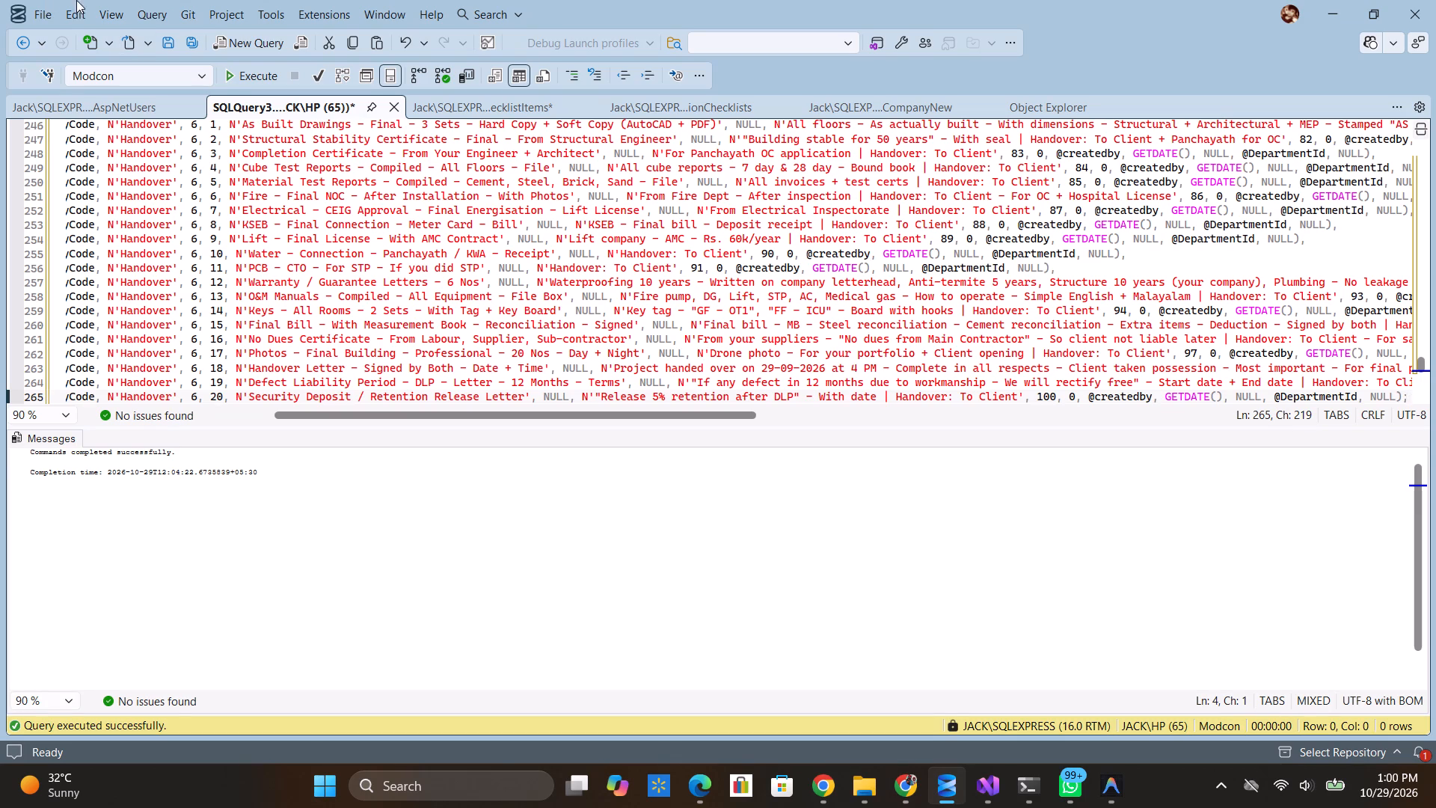
pyautogui.click(242, 75)
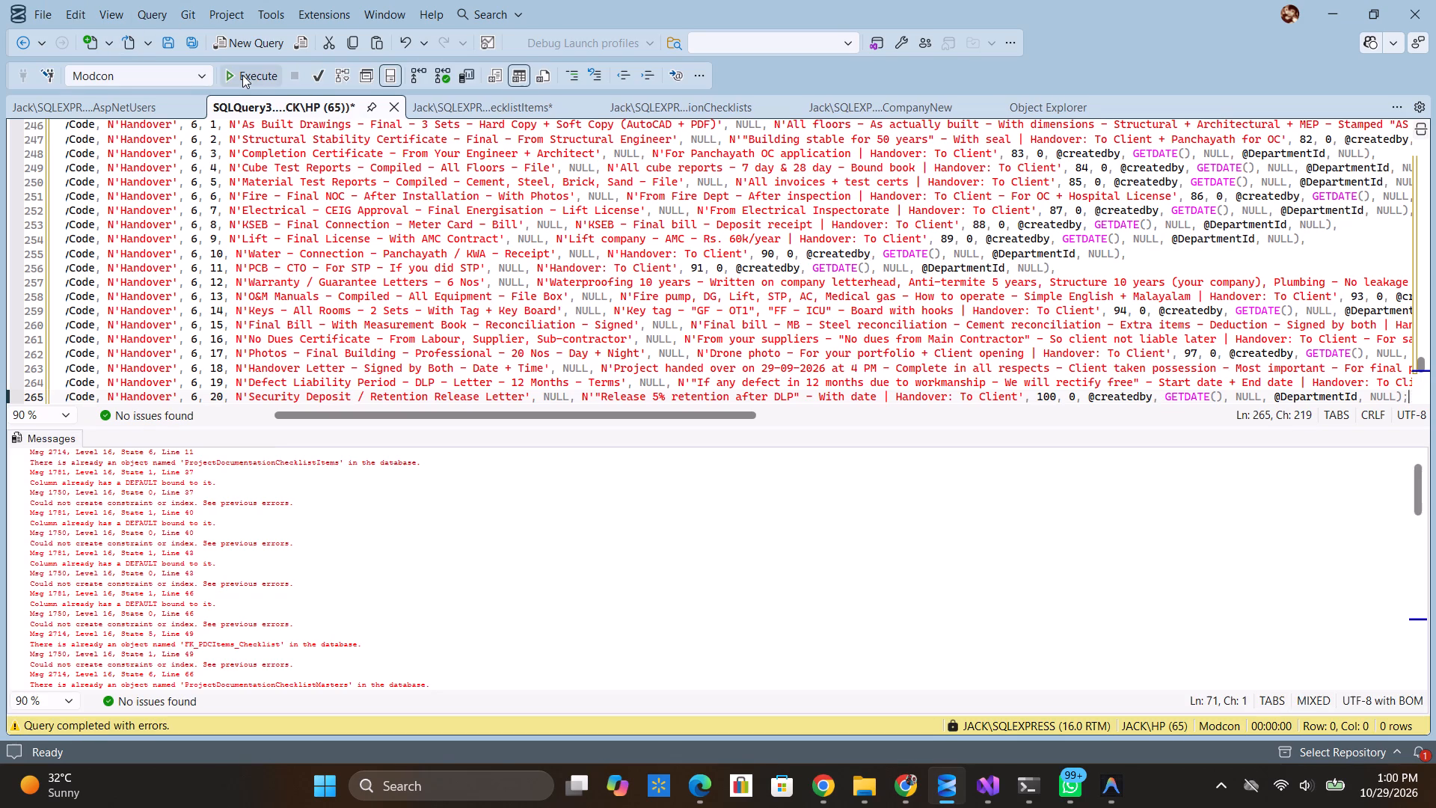
pyautogui.scroll(-3, 271, 577)
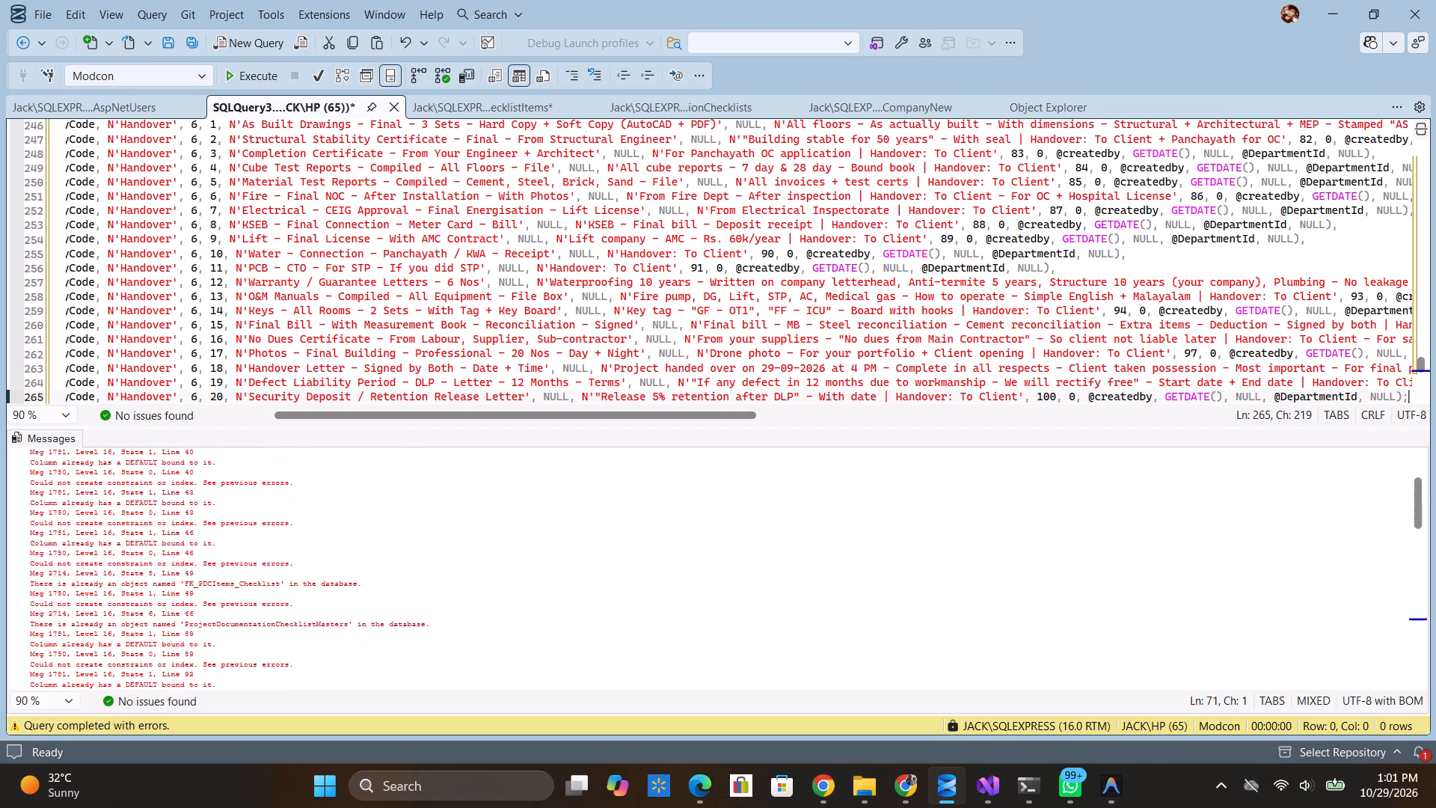
pyautogui.scroll(-20, 271, 577)
pyautogui.scroll(-20, 271, 577)
pyautogui.scroll(-14, 271, 577)
pyautogui.scroll(20, 271, 577)
pyautogui.scroll(20, 271, 577)
pyautogui.scroll(11, 271, 577)
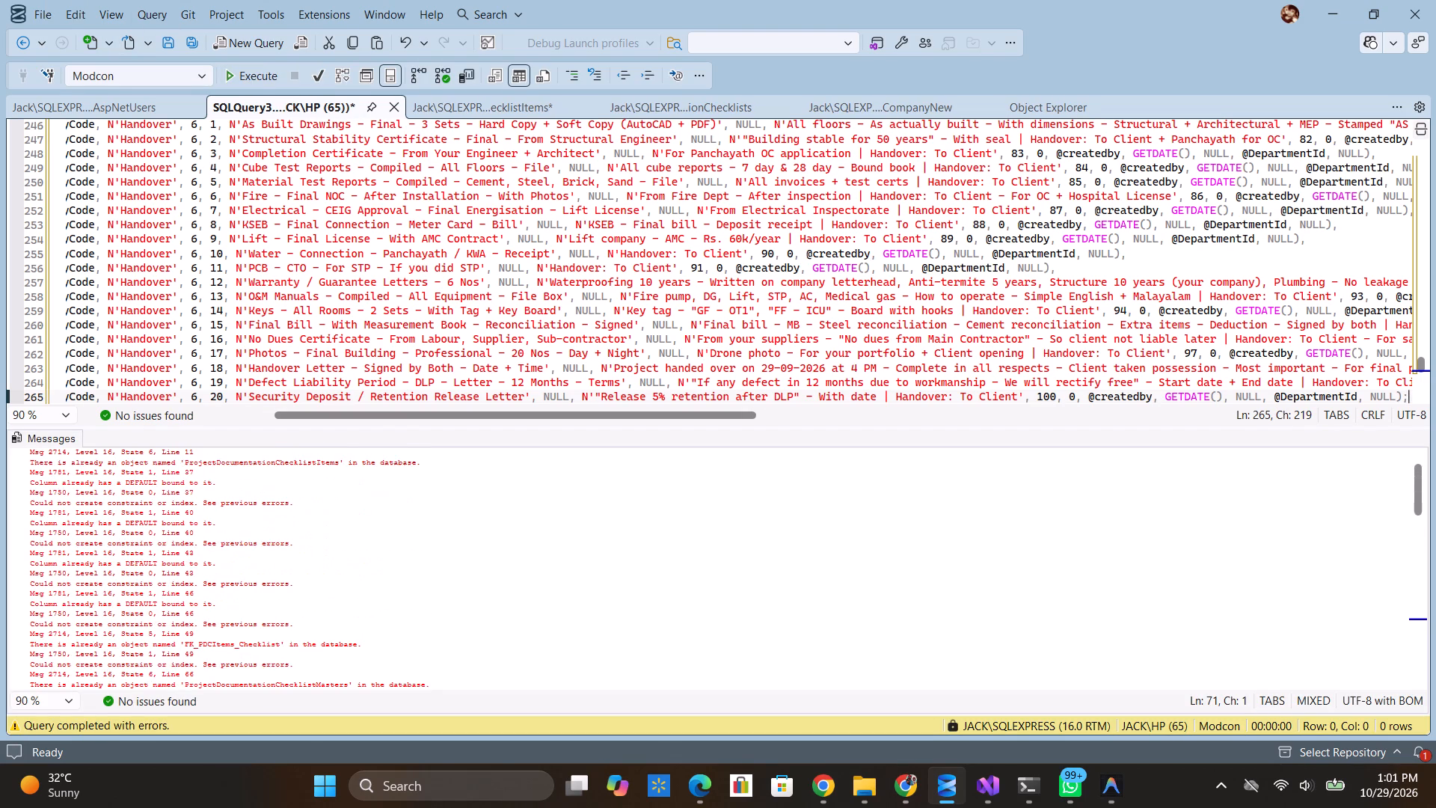
pyautogui.scroll(12, 271, 577)
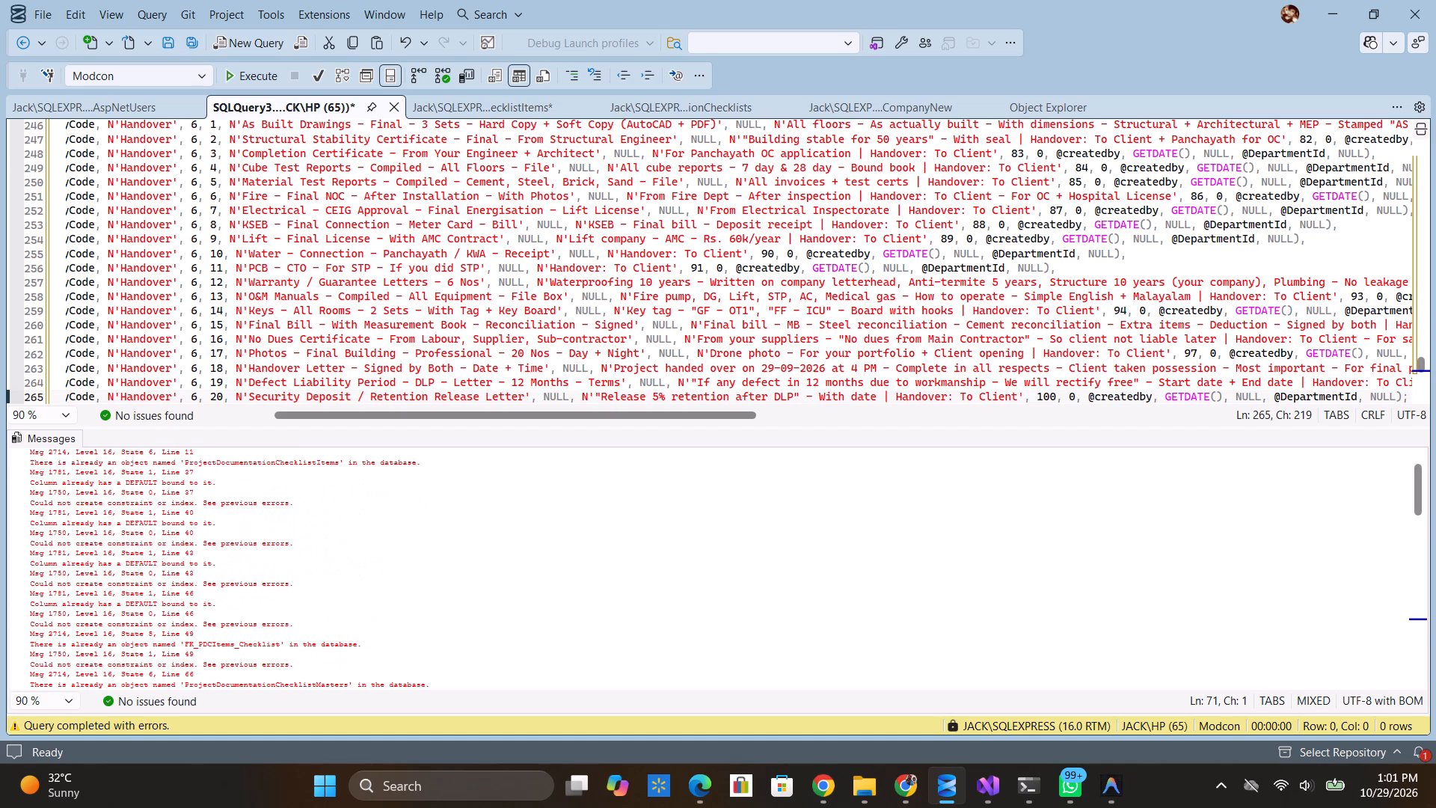
pyautogui.scroll(-20, 271, 382)
pyautogui.scroll(-20, 271, 382)
pyautogui.scroll(-9, 271, 382)
# Delete all statements above the ProjectDocumentationChecklistMasters seed comment in the query and execute the remaining insert script.
pyautogui.scroll(20, 271, 382)
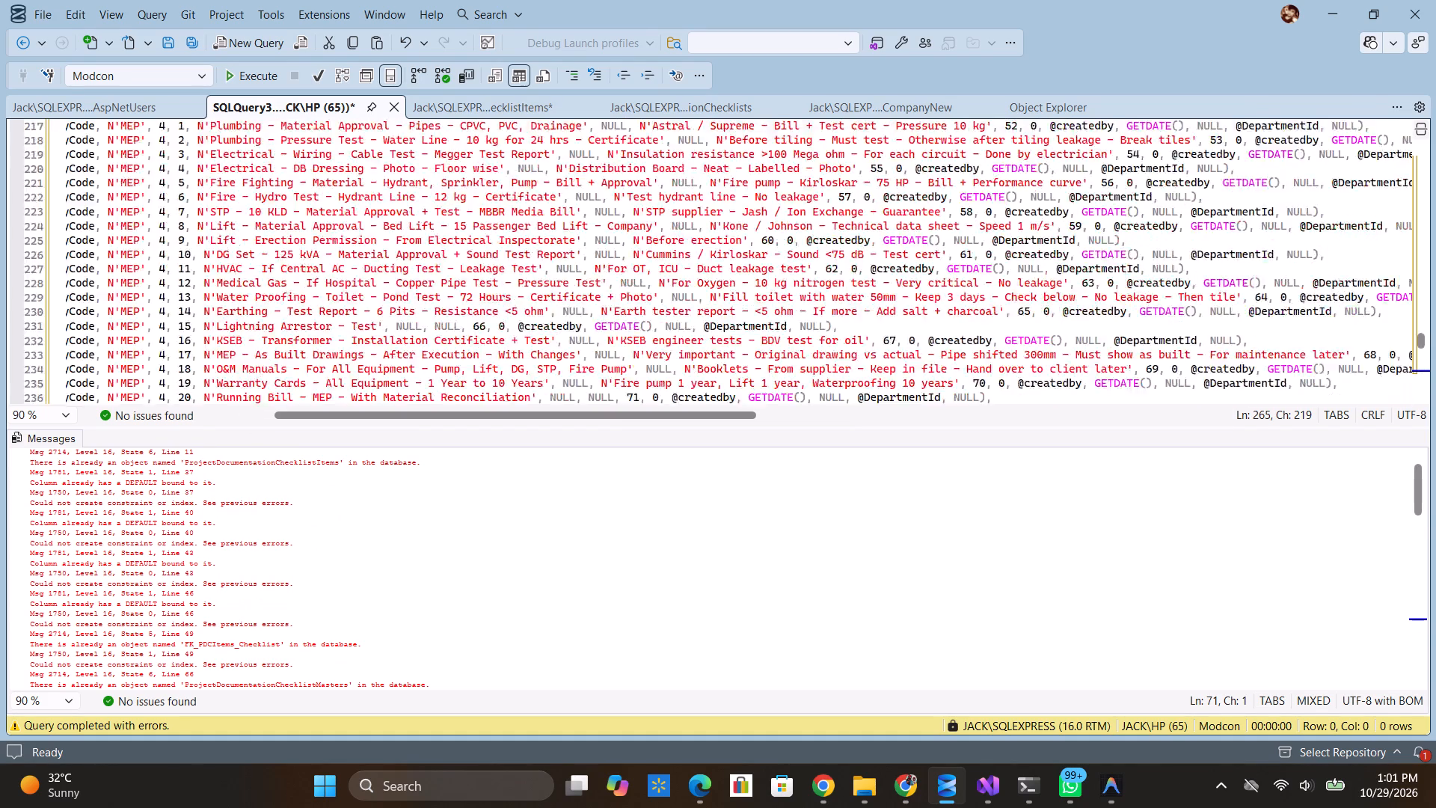
pyautogui.scroll(20, 271, 382)
pyautogui.scroll(20, 271, 382)
pyautogui.scroll(16, 271, 382)
pyautogui.scroll(-1, 271, 382)
pyautogui.scroll(5, 271, 382)
pyautogui.scroll(-1, 271, 382)
pyautogui.scroll(3, 271, 382)
pyautogui.scroll(-1, 271, 382)
pyautogui.scroll(1, 271, 382)
pyautogui.scroll(-1, 271, 382)
pyautogui.scroll(1, 271, 382)
pyautogui.scroll(-20, 271, 382)
pyautogui.scroll(-20, 271, 382)
pyautogui.scroll(-9, 271, 382)
pyautogui.scroll(9, 271, 382)
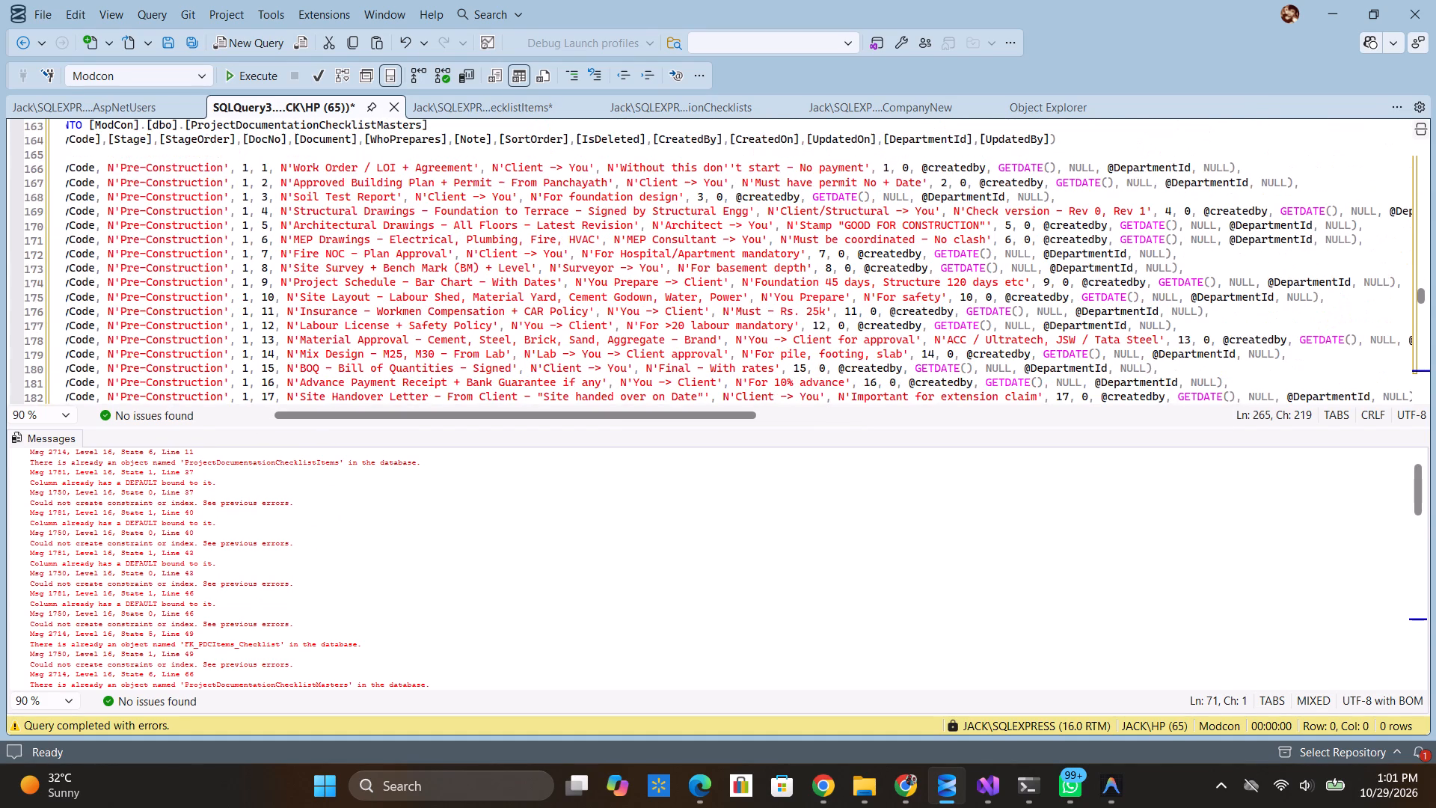
pyautogui.hscroll(20, 208, 383)
pyautogui.hscroll(4, 208, 383)
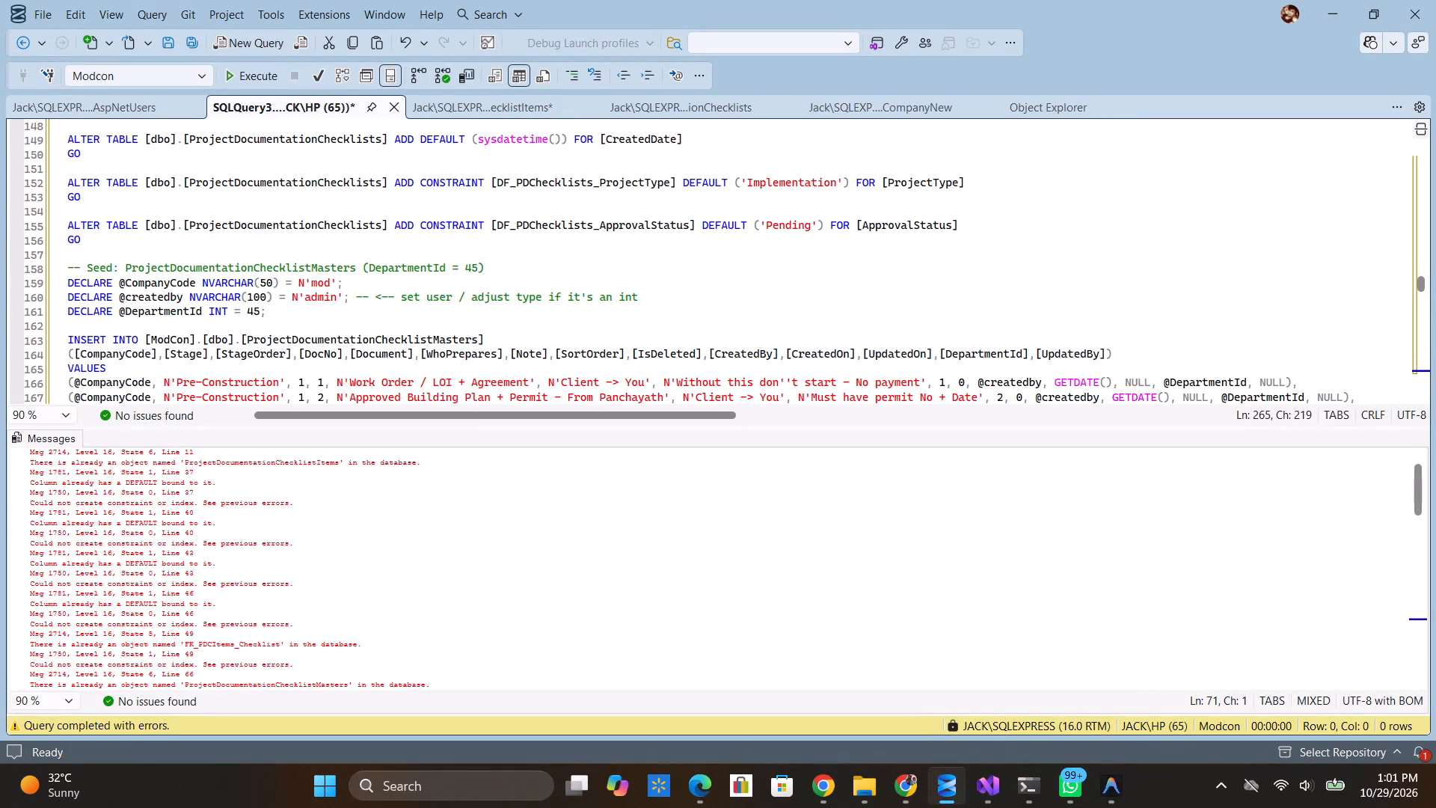
pyautogui.moveTo(95, 245); pyautogui.dragTo(40, 43)
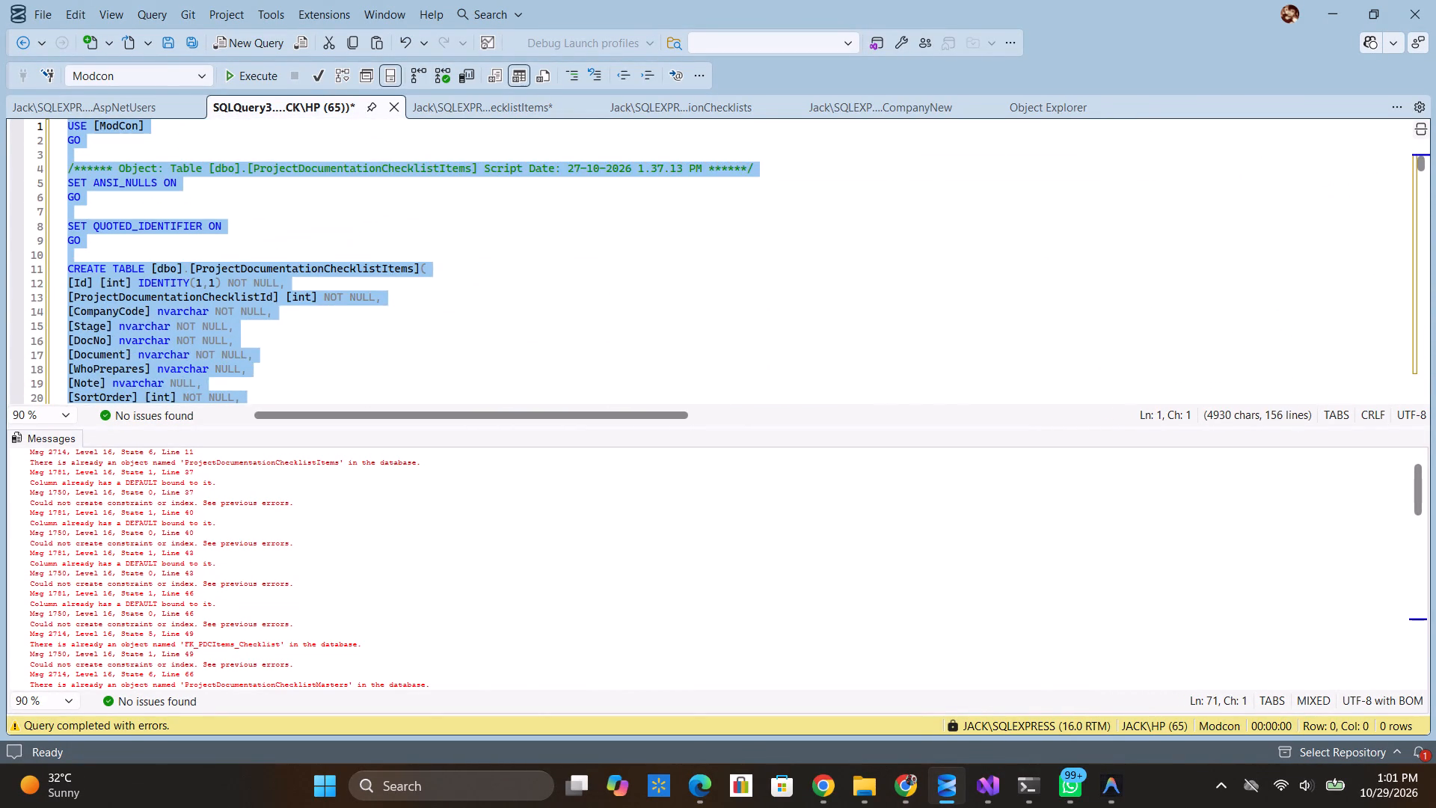
pyautogui.moveTo(40, 43); pyautogui.dragTo(31, 43)
pyautogui.press('BackSpace')
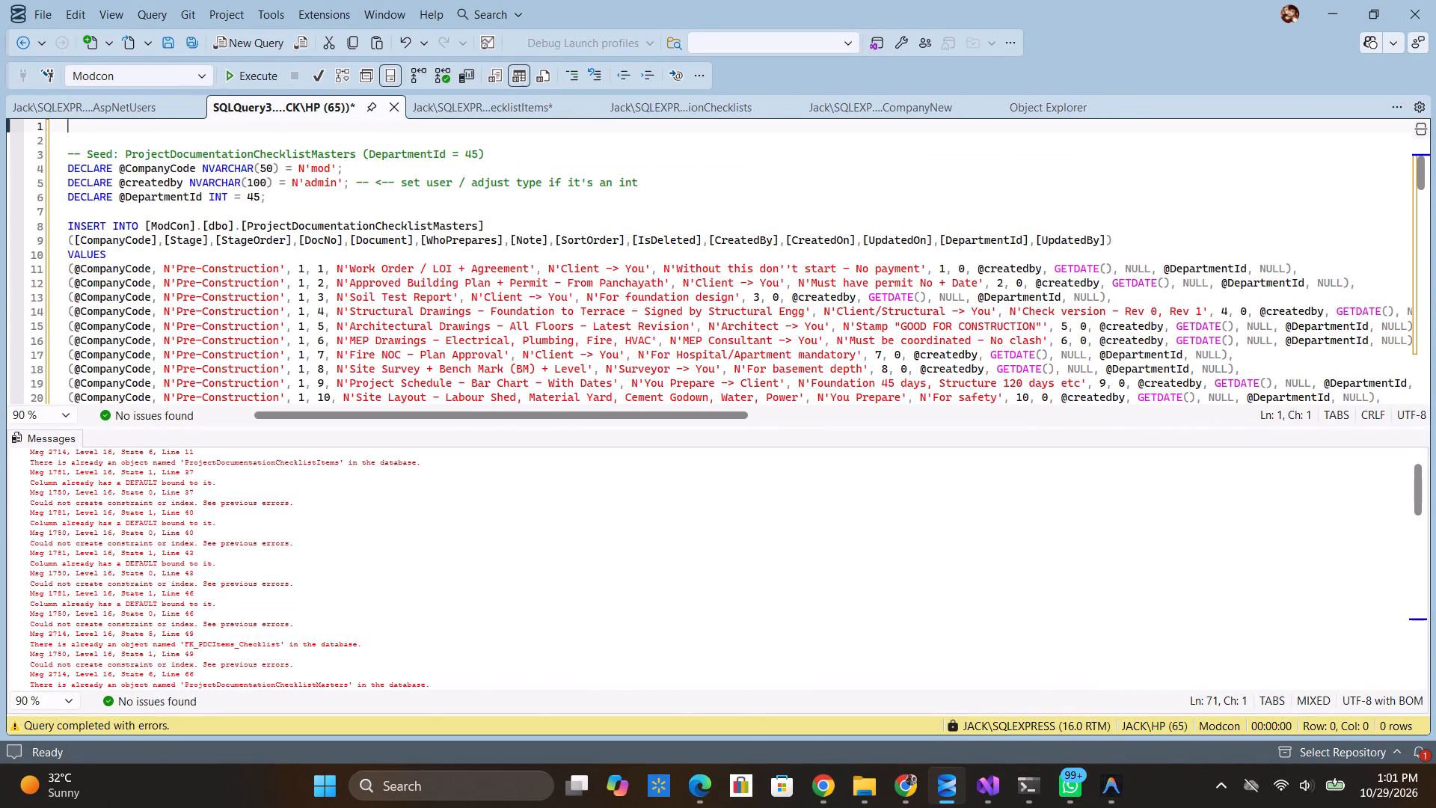
pyautogui.click(240, 79)
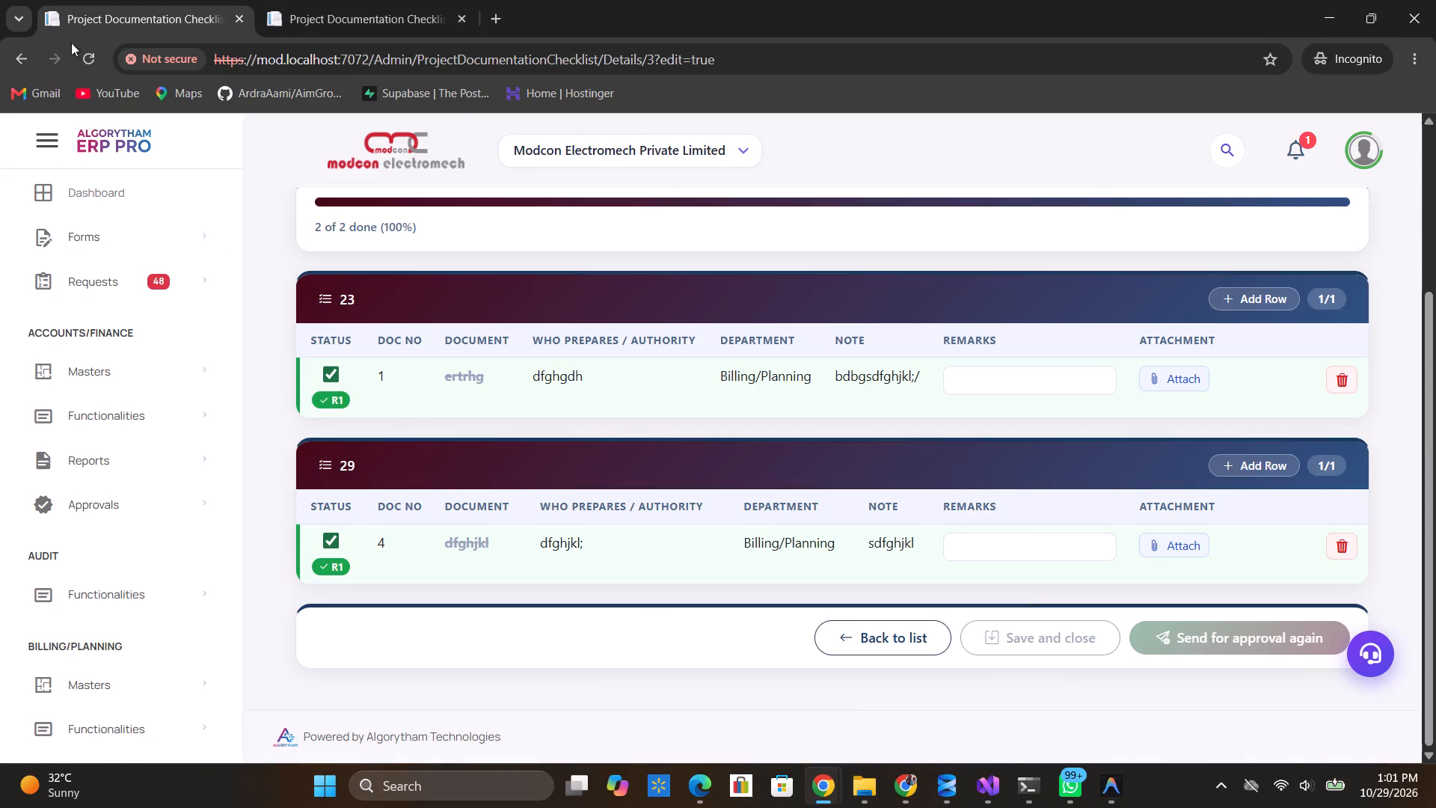
pyautogui.click(90, 62)
pyautogui.scroll(-2, 293, 388)
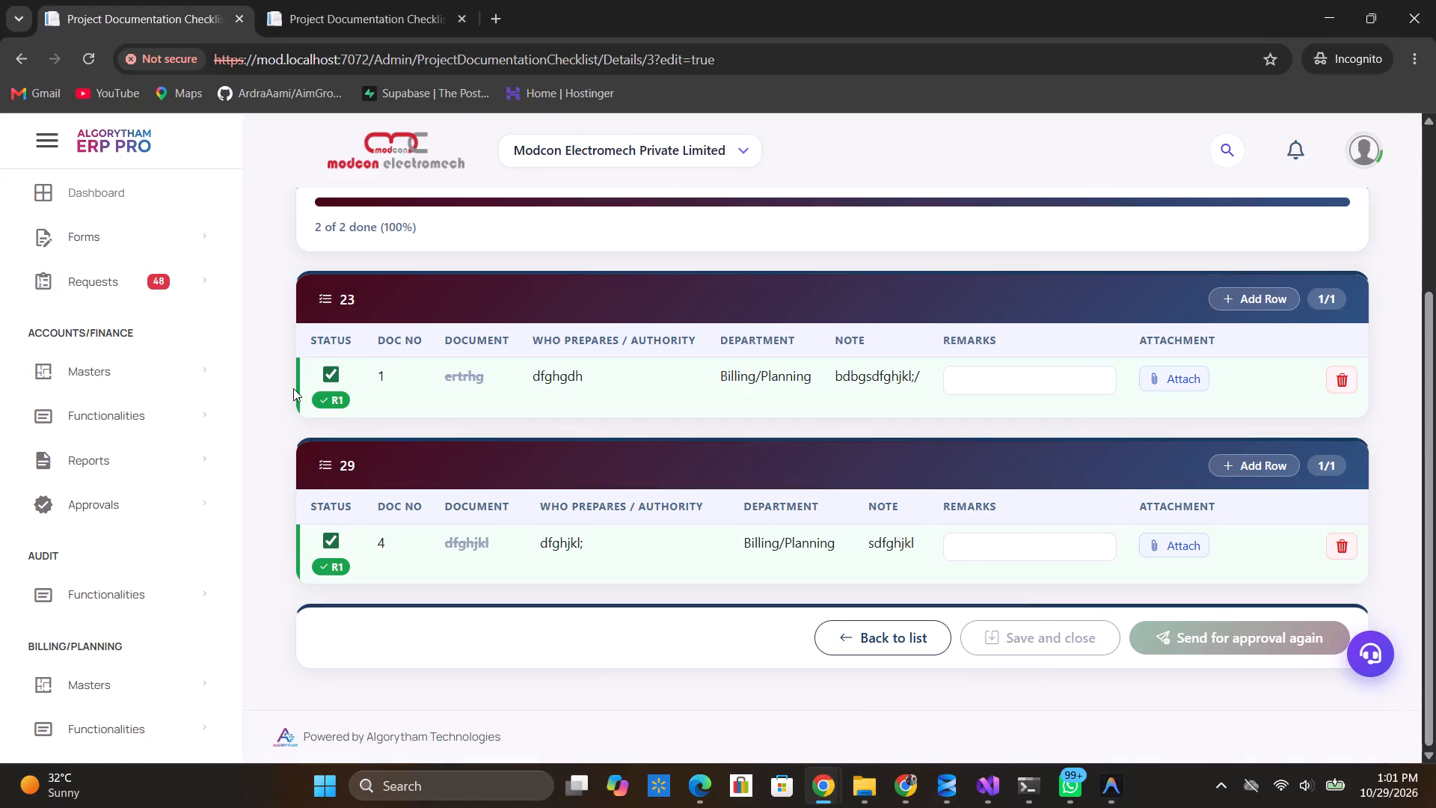
pyautogui.scroll(4, 293, 388)
pyautogui.scroll(-2, 293, 388)
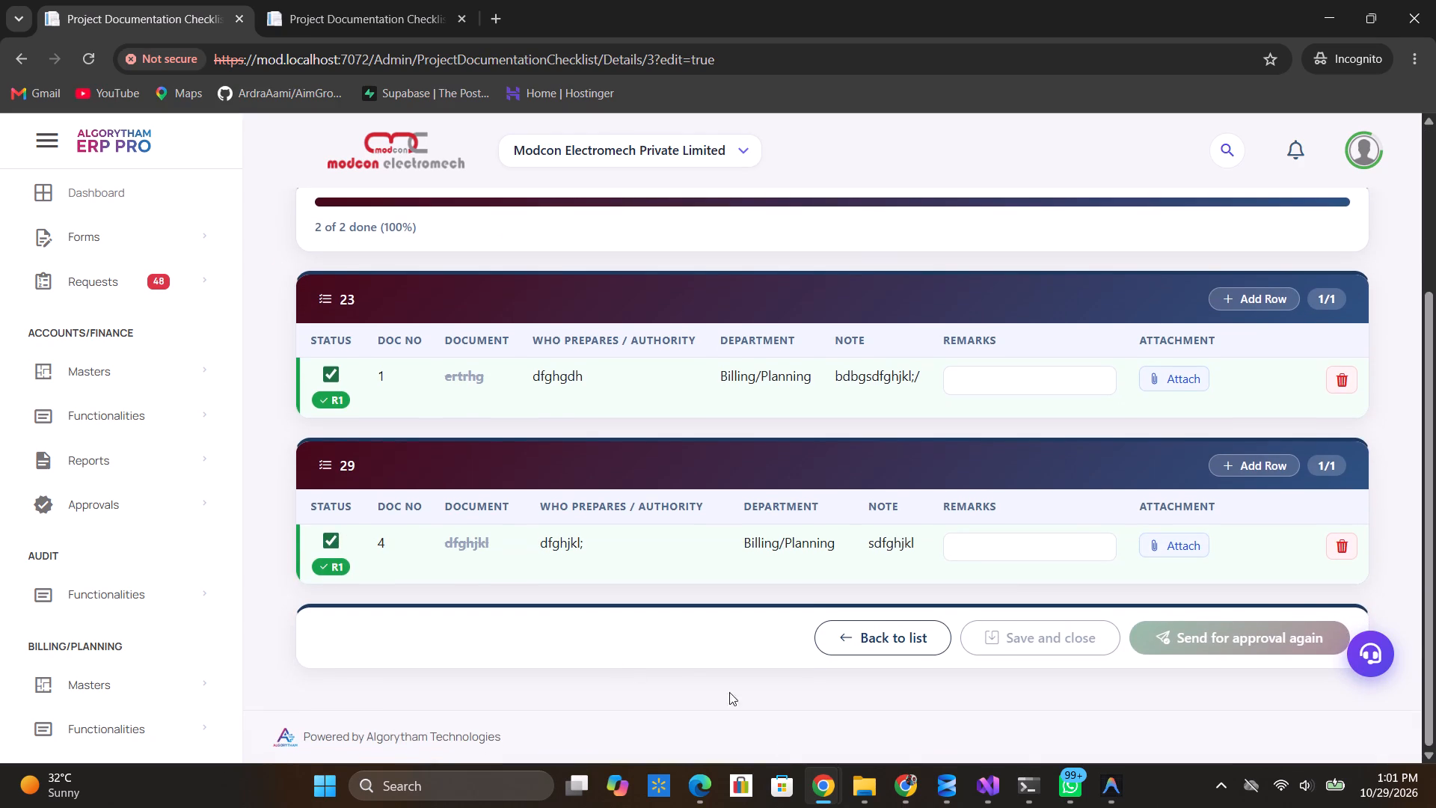
pyautogui.click(785, 759)
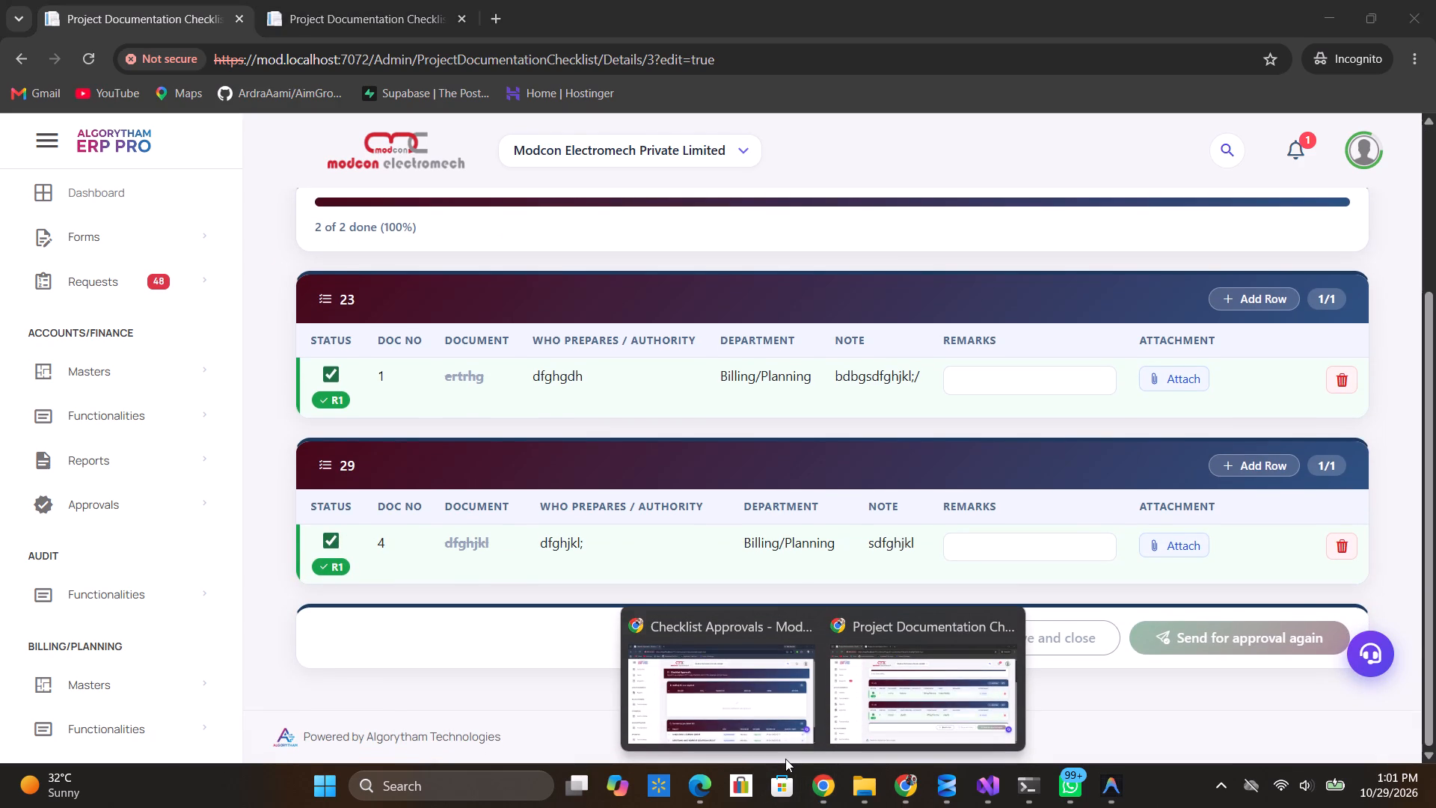
# Switch to the Checklist Approvals window, reload it and check the waiting and decided checklists.
pyautogui.click(749, 698)
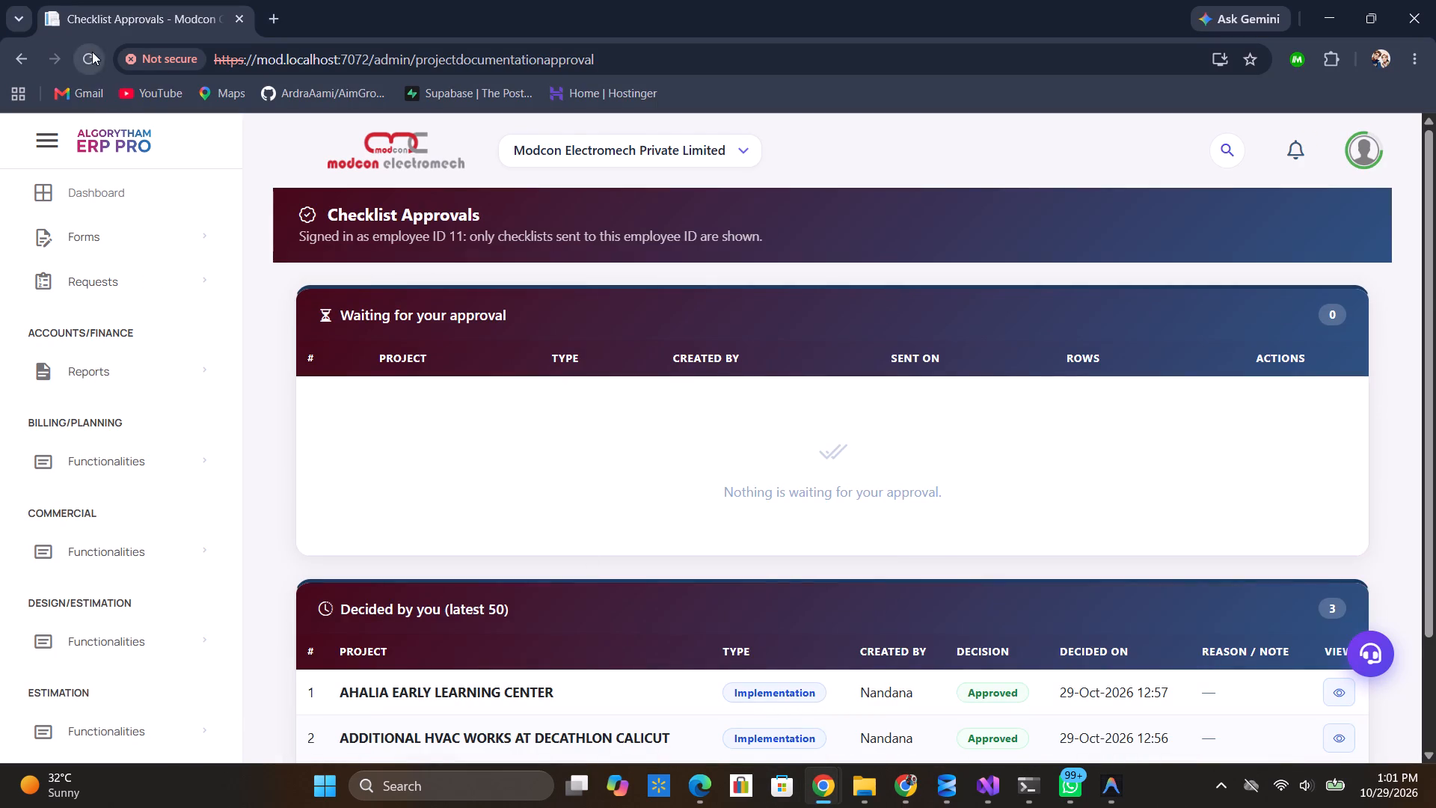
pyautogui.click(92, 52)
pyautogui.scroll(-3, 316, 393)
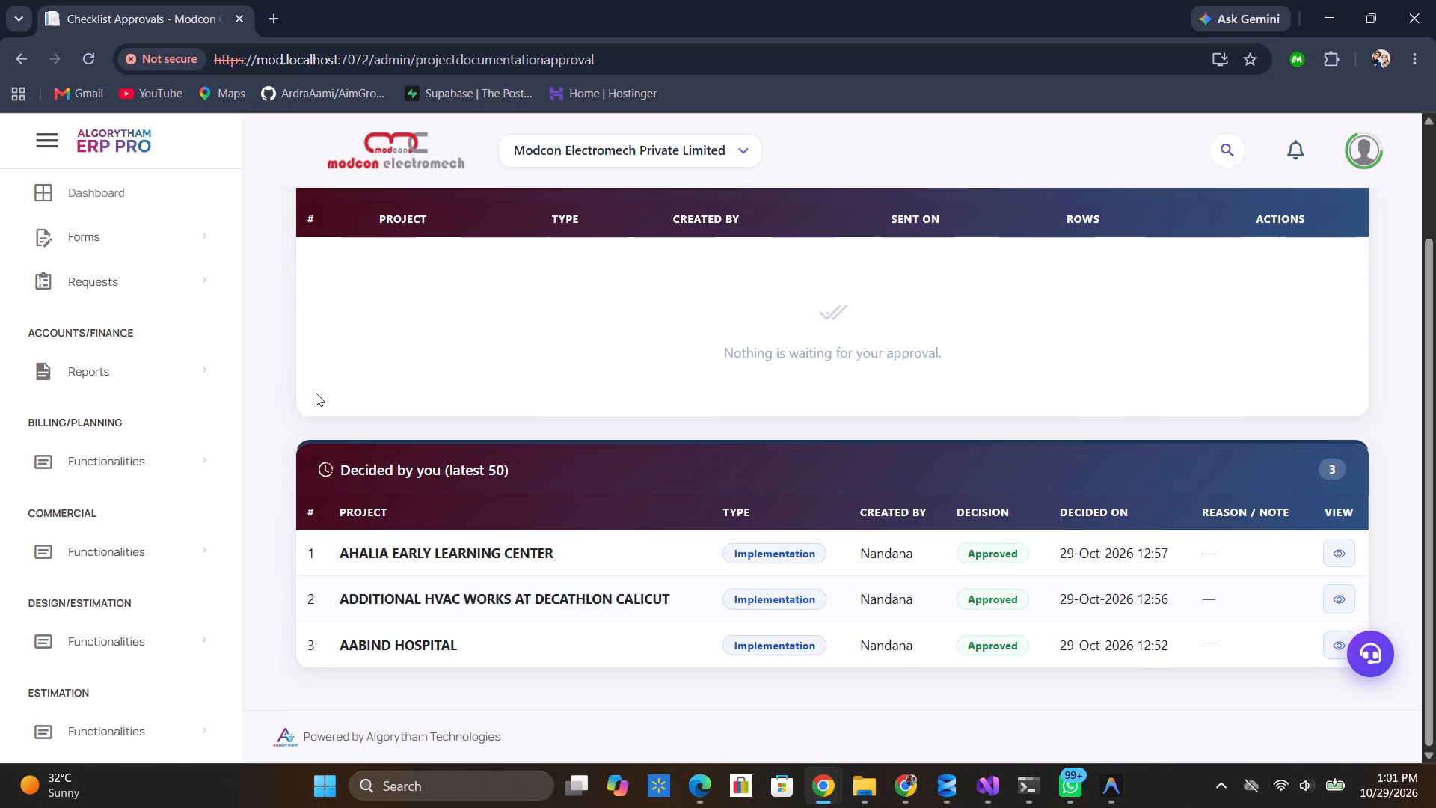
pyautogui.scroll(3, 316, 393)
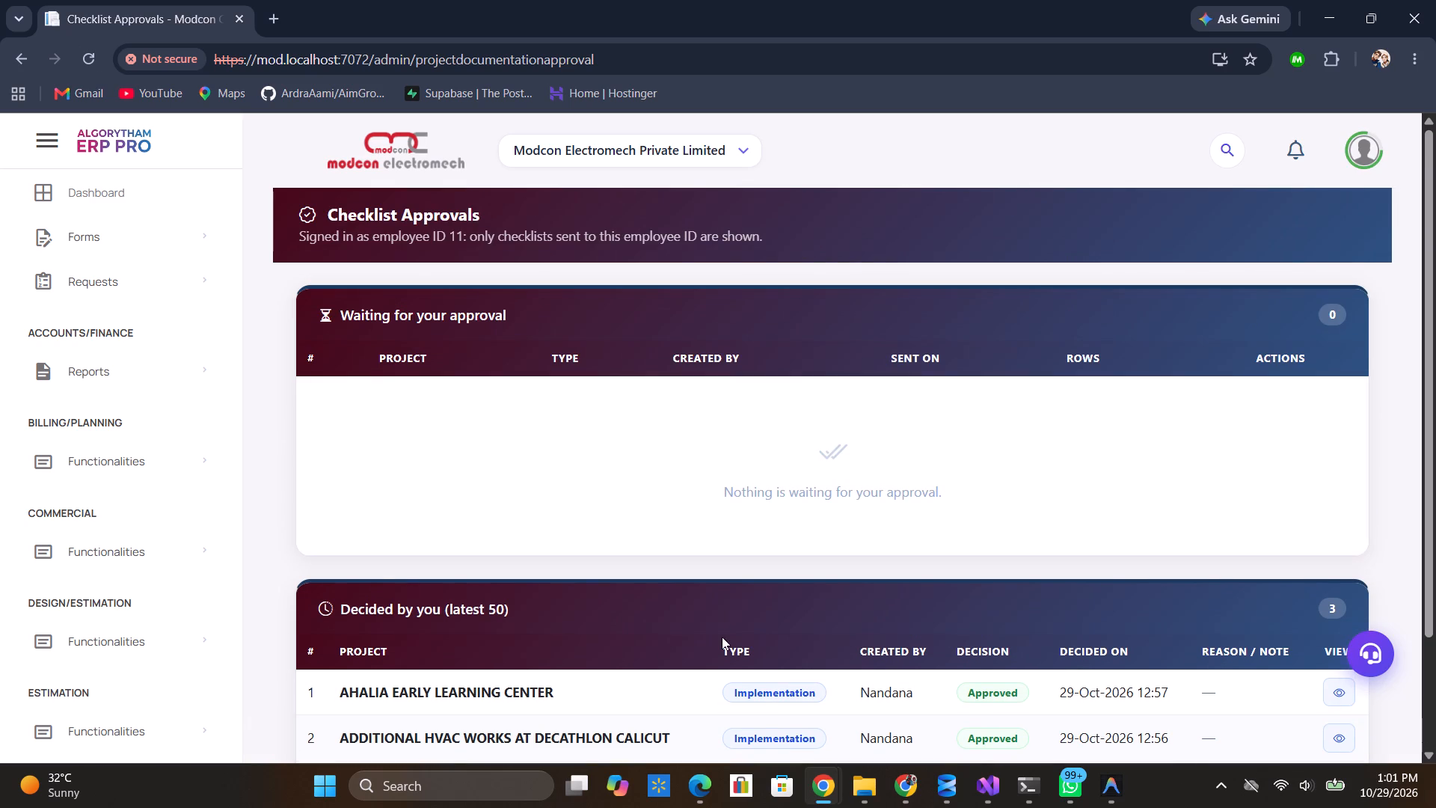
# Return to the incognito checklist window, reload the AHALIA EARLY LEARNING CENTER checklist and examine its approval status and document rows.
pyautogui.click(880, 695)
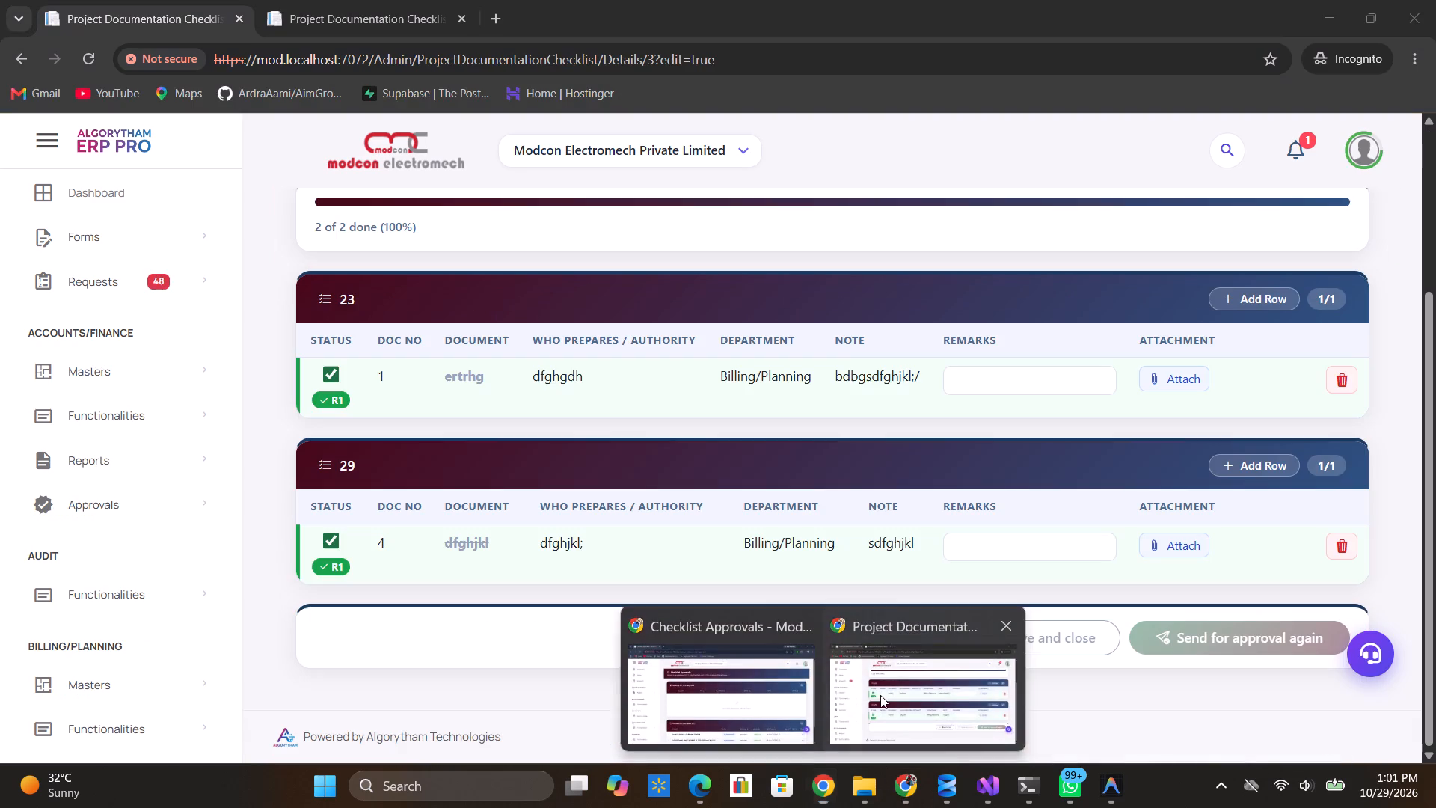
pyautogui.click(85, 59)
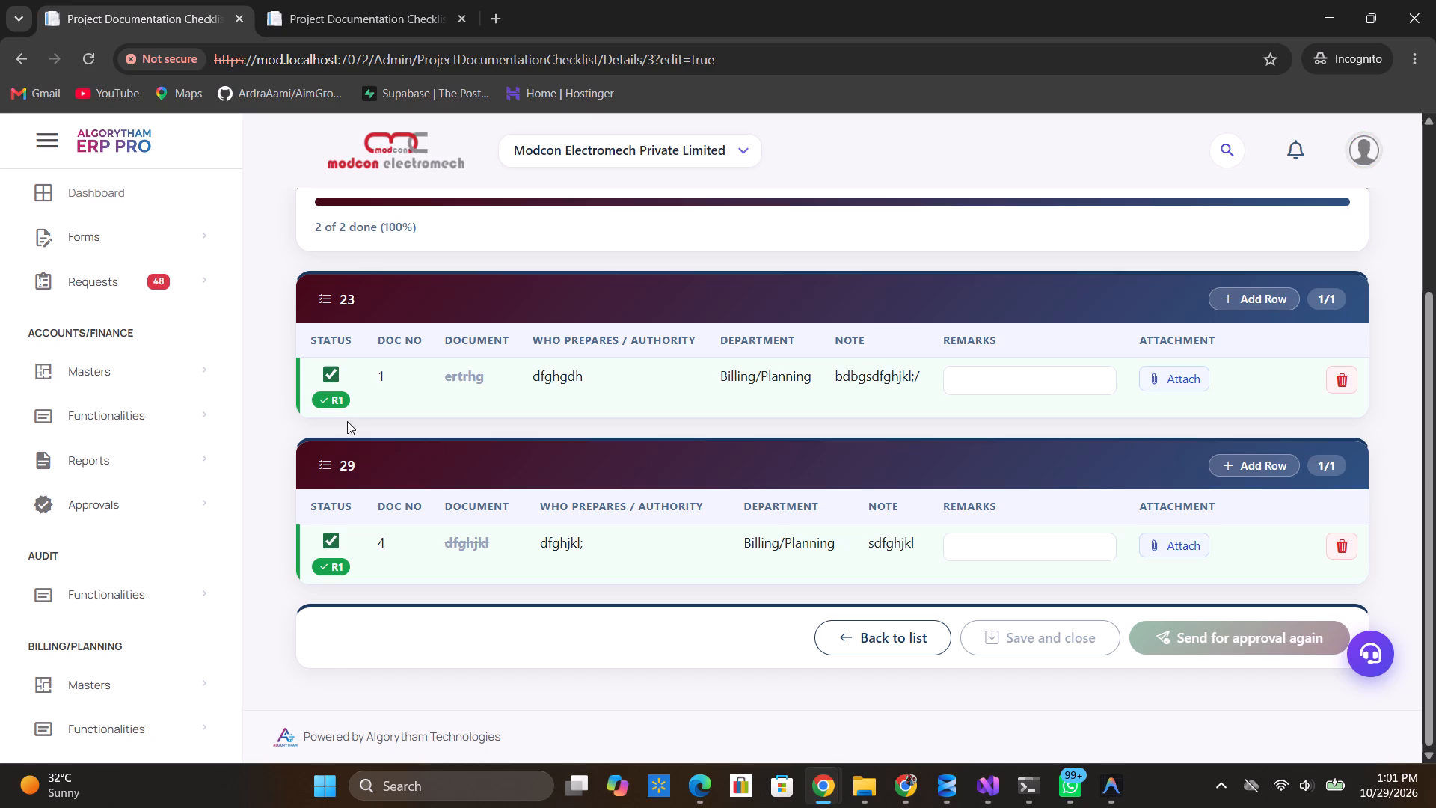
pyautogui.scroll(4, 347, 421)
pyautogui.scroll(-5, 347, 421)
pyautogui.scroll(3, 347, 421)
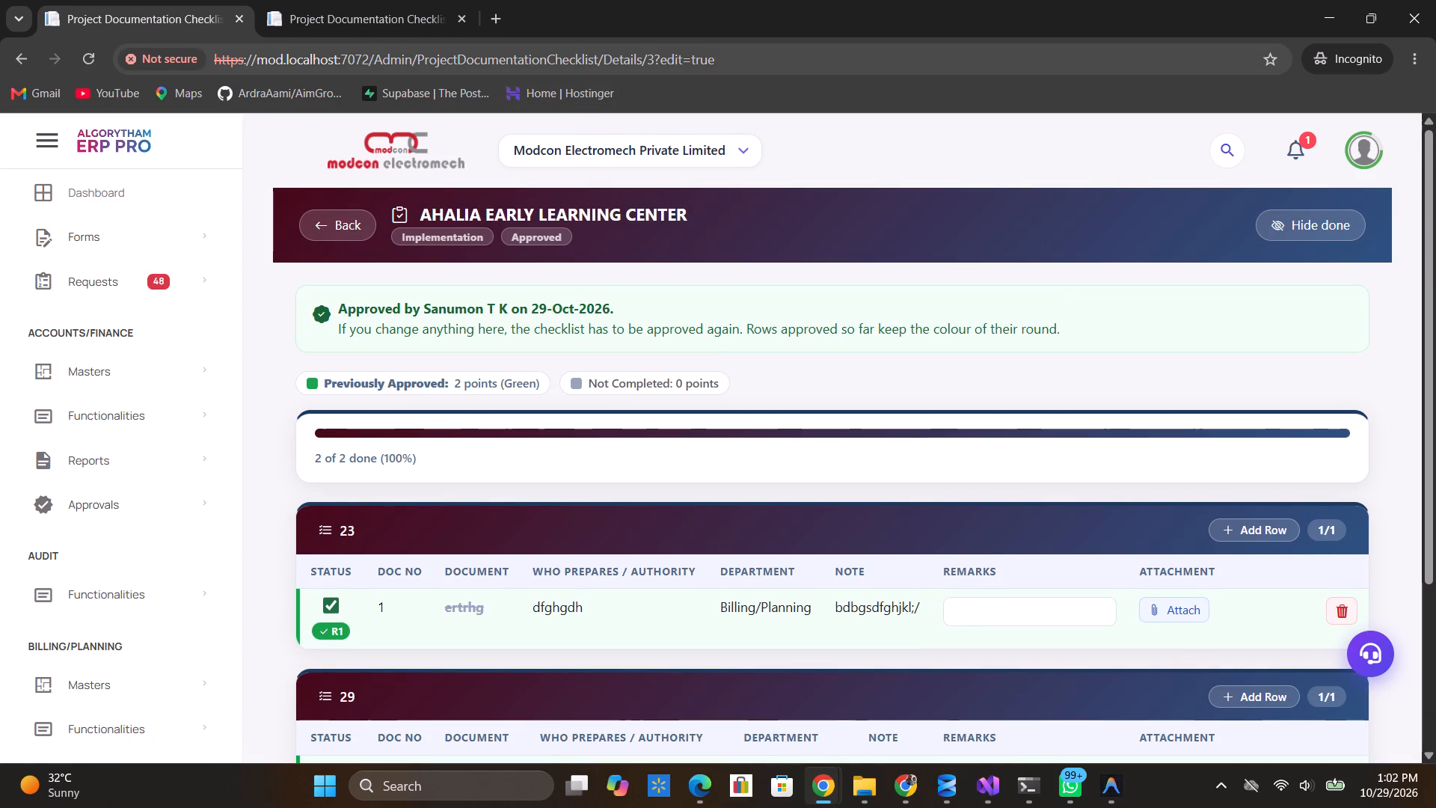
# Open the Project Documentation Checklist Master page by changing the address to end in ProjectDocumentationChecklistmaster, and review the master entries.
pyautogui.moveTo(599, 57); pyautogui.dragTo(996, 19)
pyautogui.write('master')
pyautogui.press('Return')
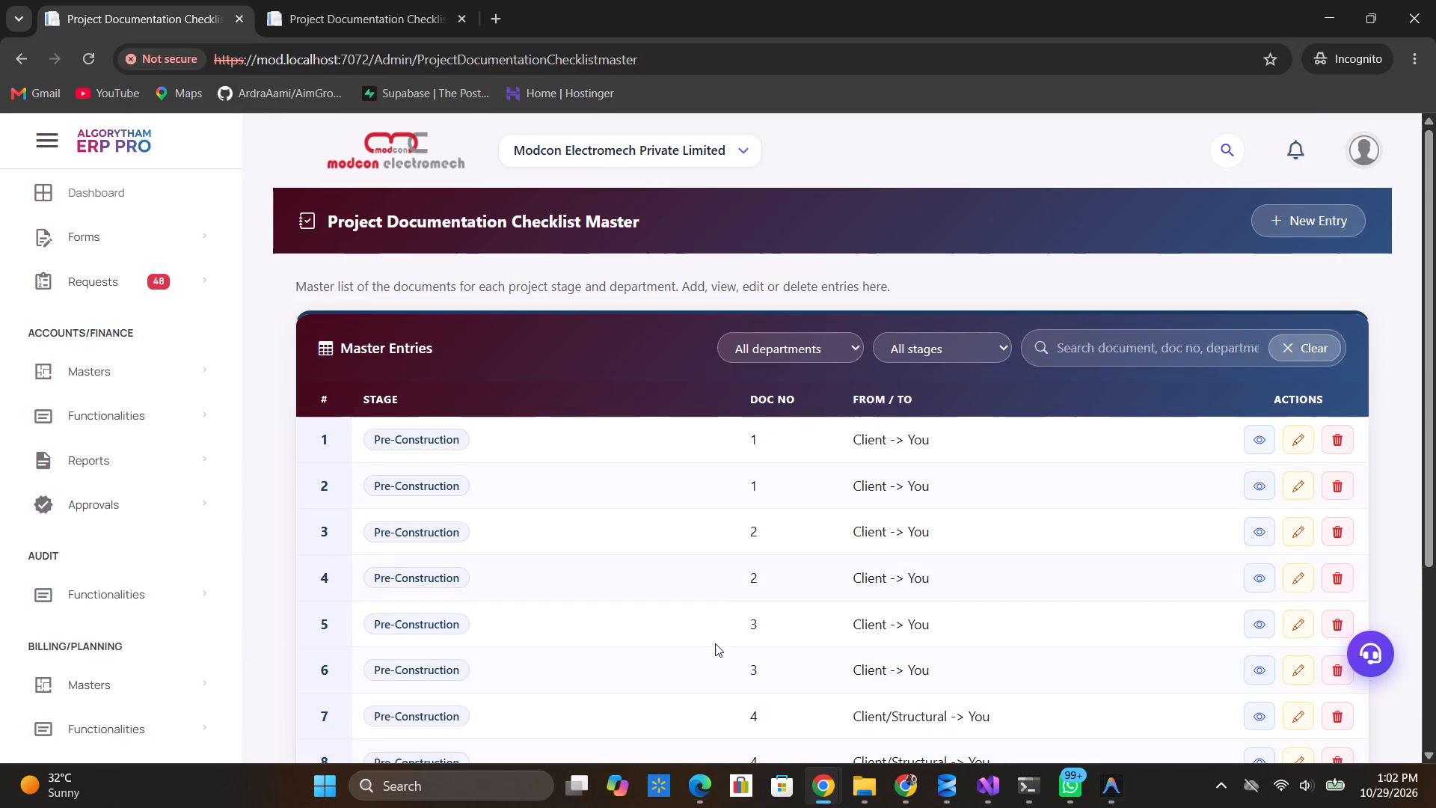
pyautogui.scroll(-7, 715, 643)
pyautogui.scroll(3, 715, 643)
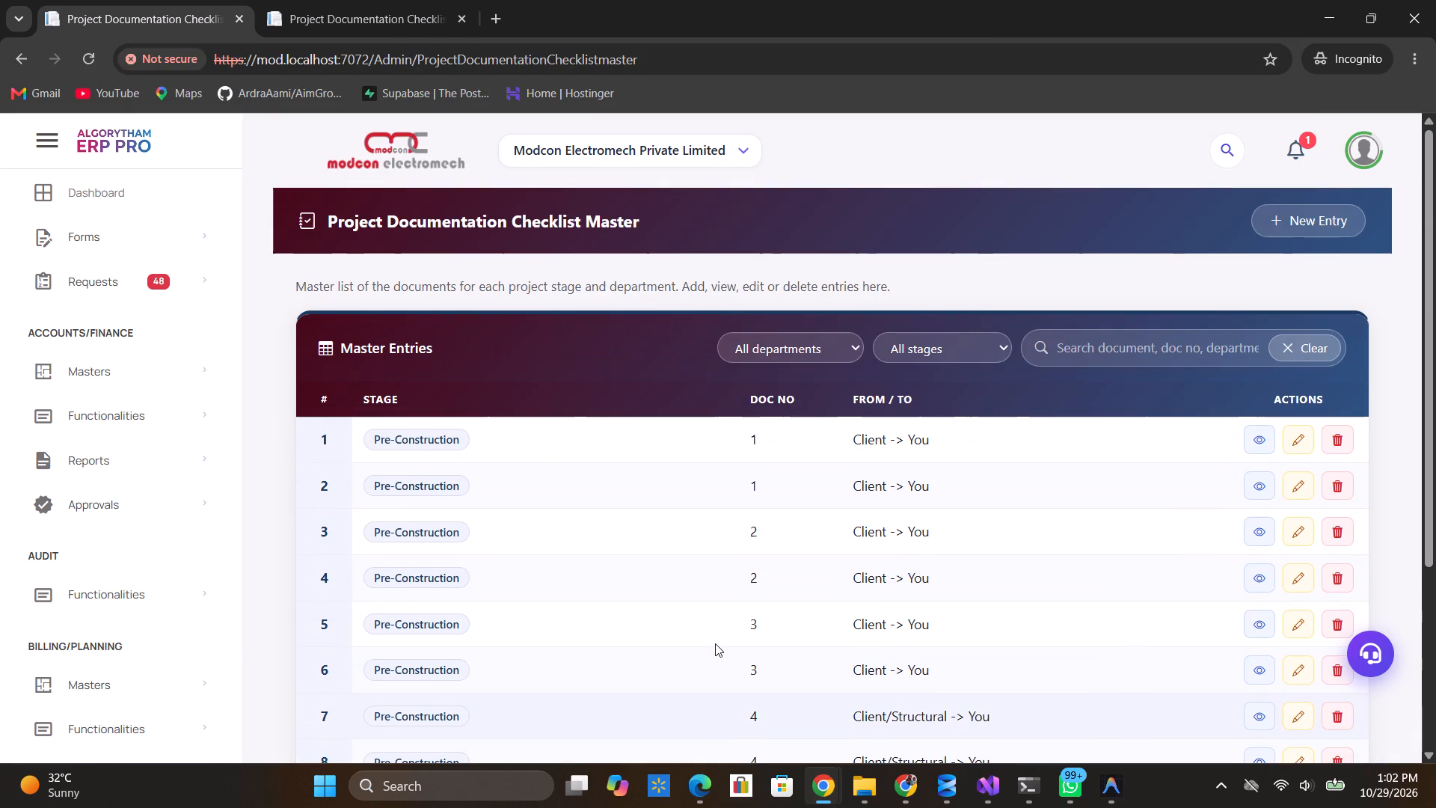
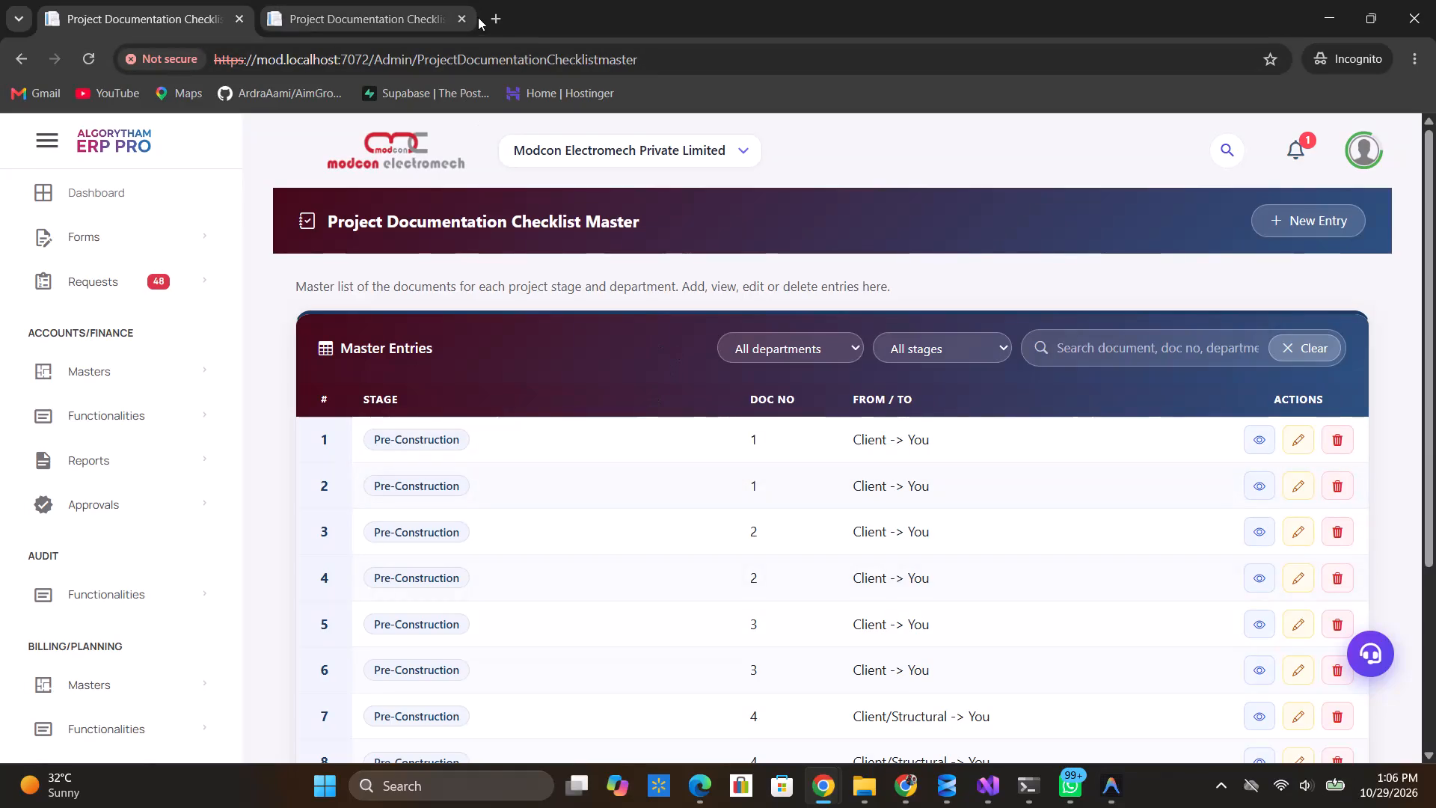
# Switch to the other Project Documentation Checklist Master tab, reload it and compare its master entries with the first tab's.
pyautogui.click(357, 18)
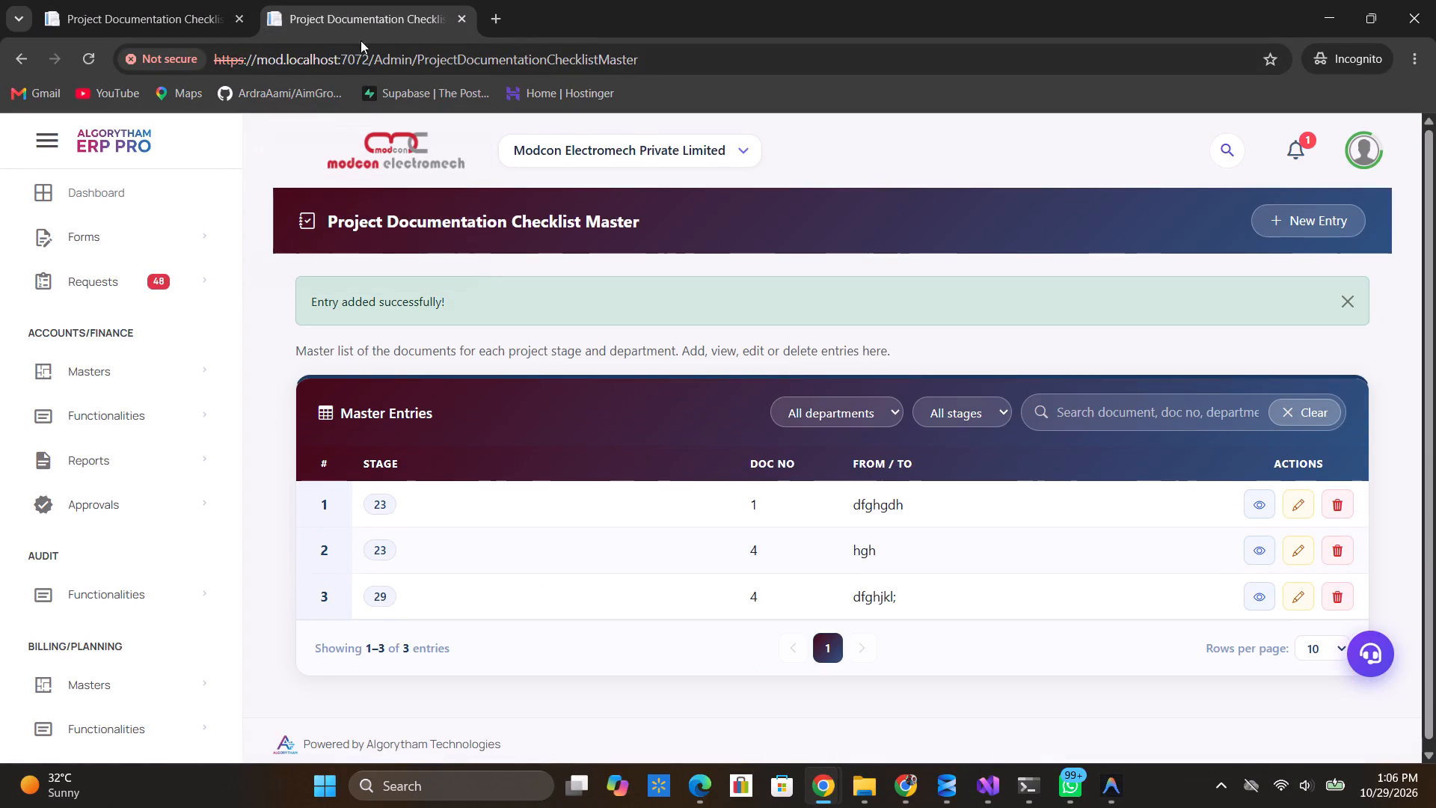
pyautogui.click(98, 52)
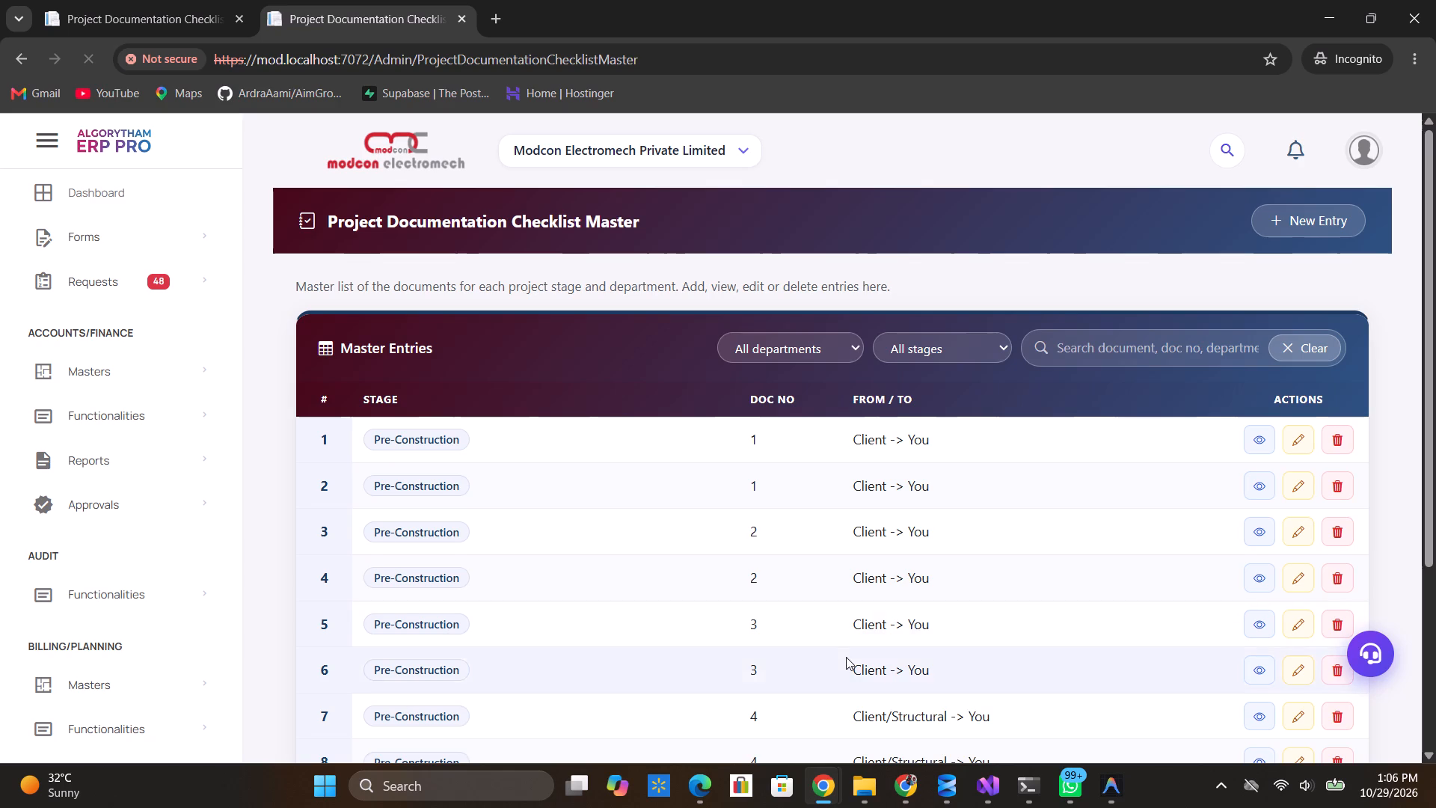
pyautogui.scroll(-8, 846, 657)
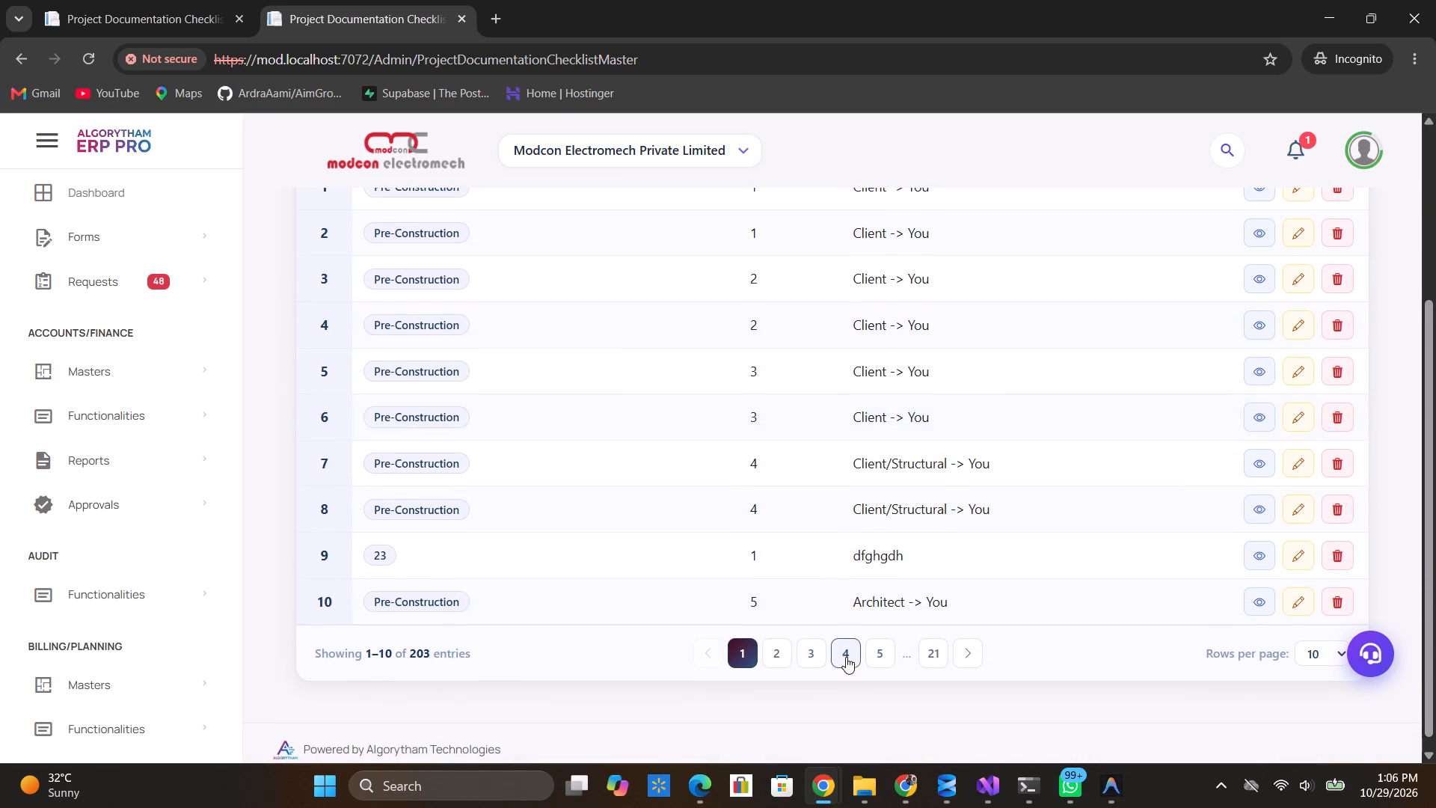
pyautogui.scroll(5, 846, 657)
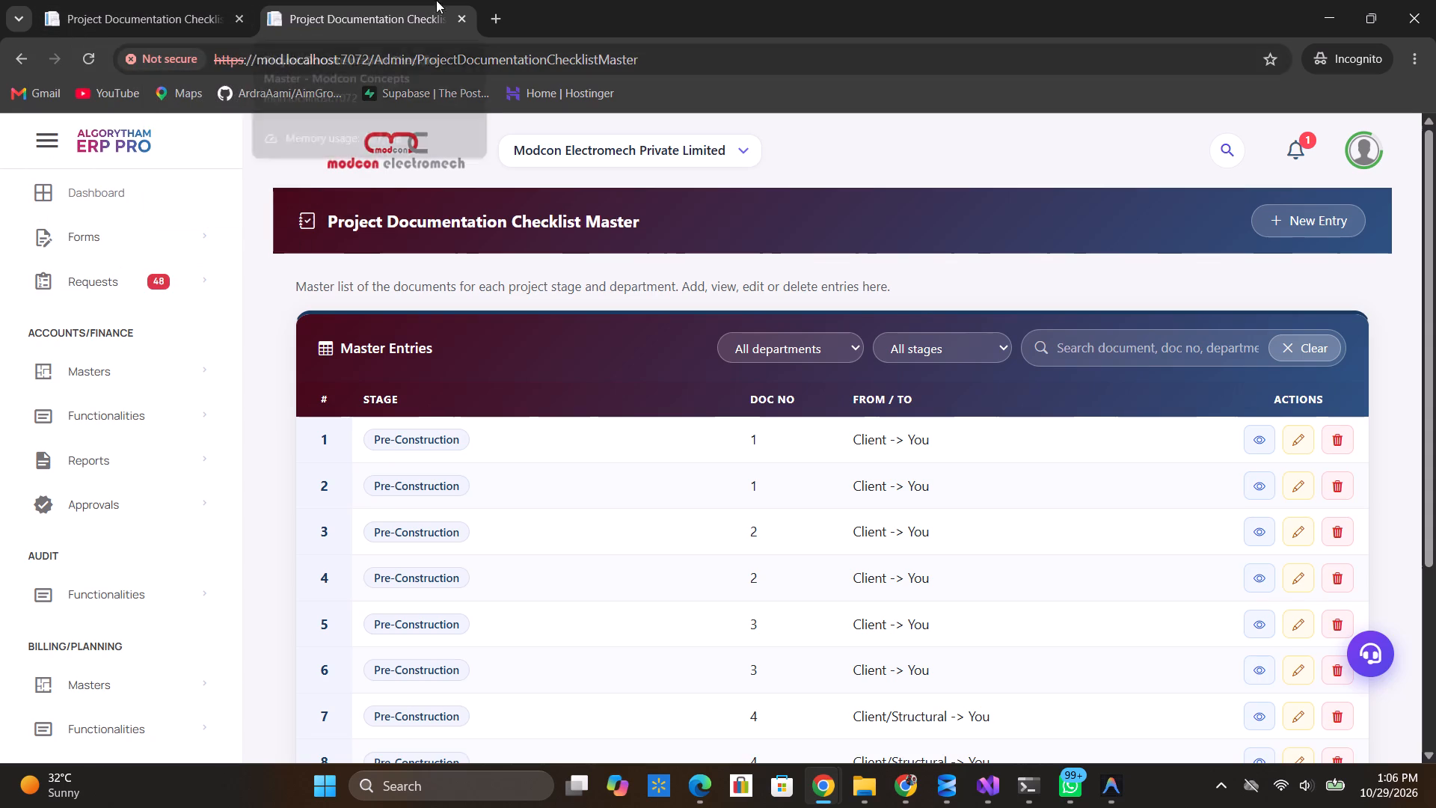
pyautogui.click(182, 23)
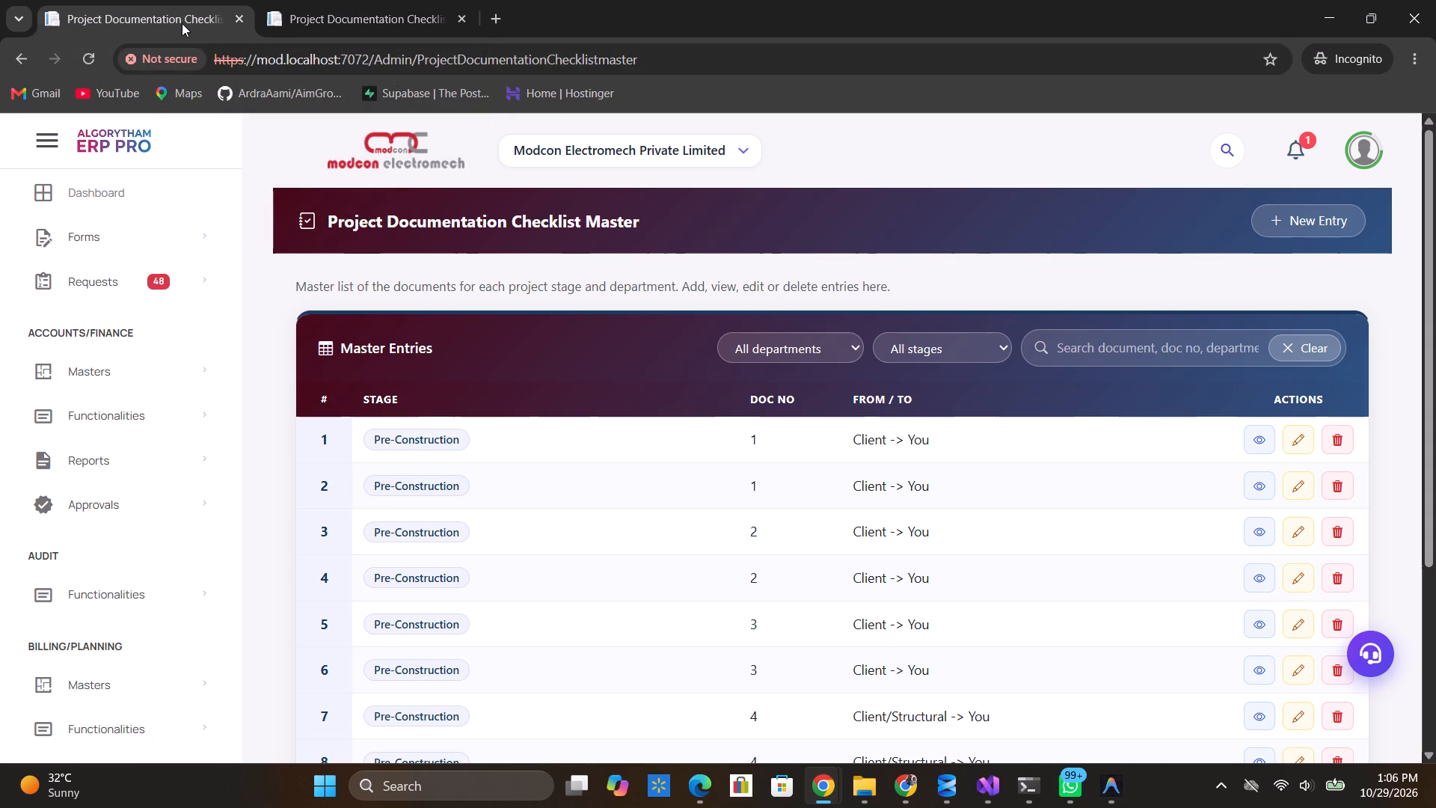
pyautogui.click(360, 10)
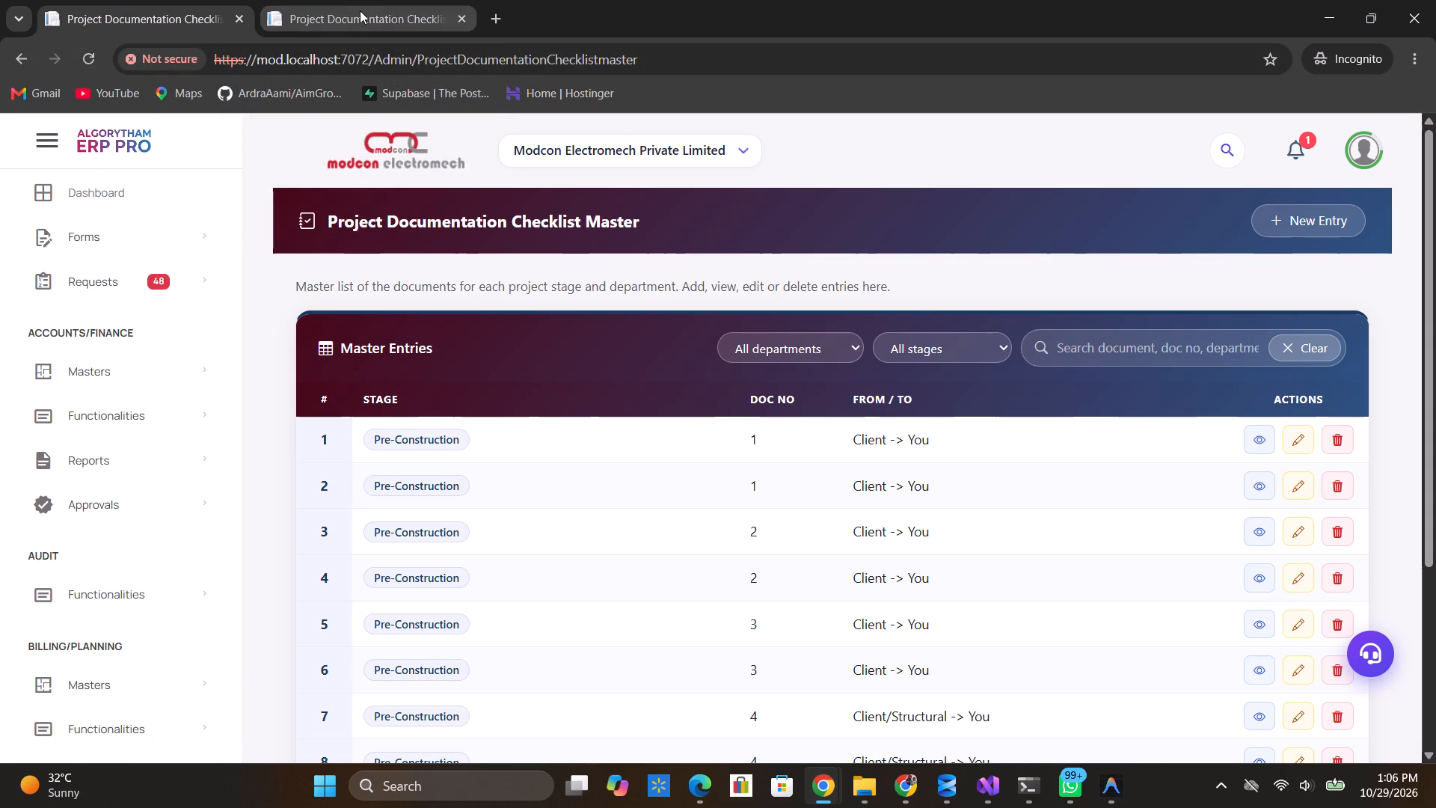
pyautogui.click(172, 15)
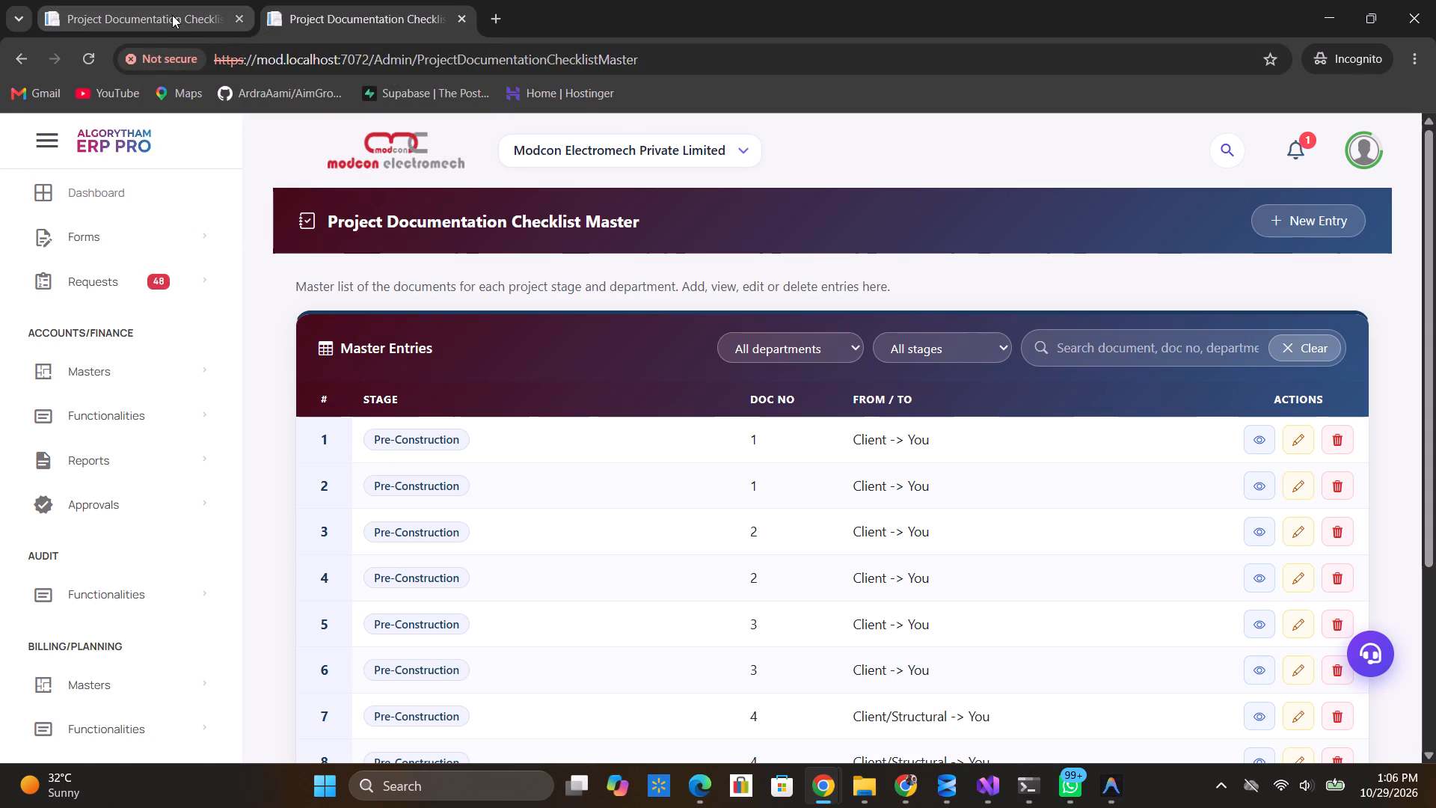
pyautogui.click(337, 13)
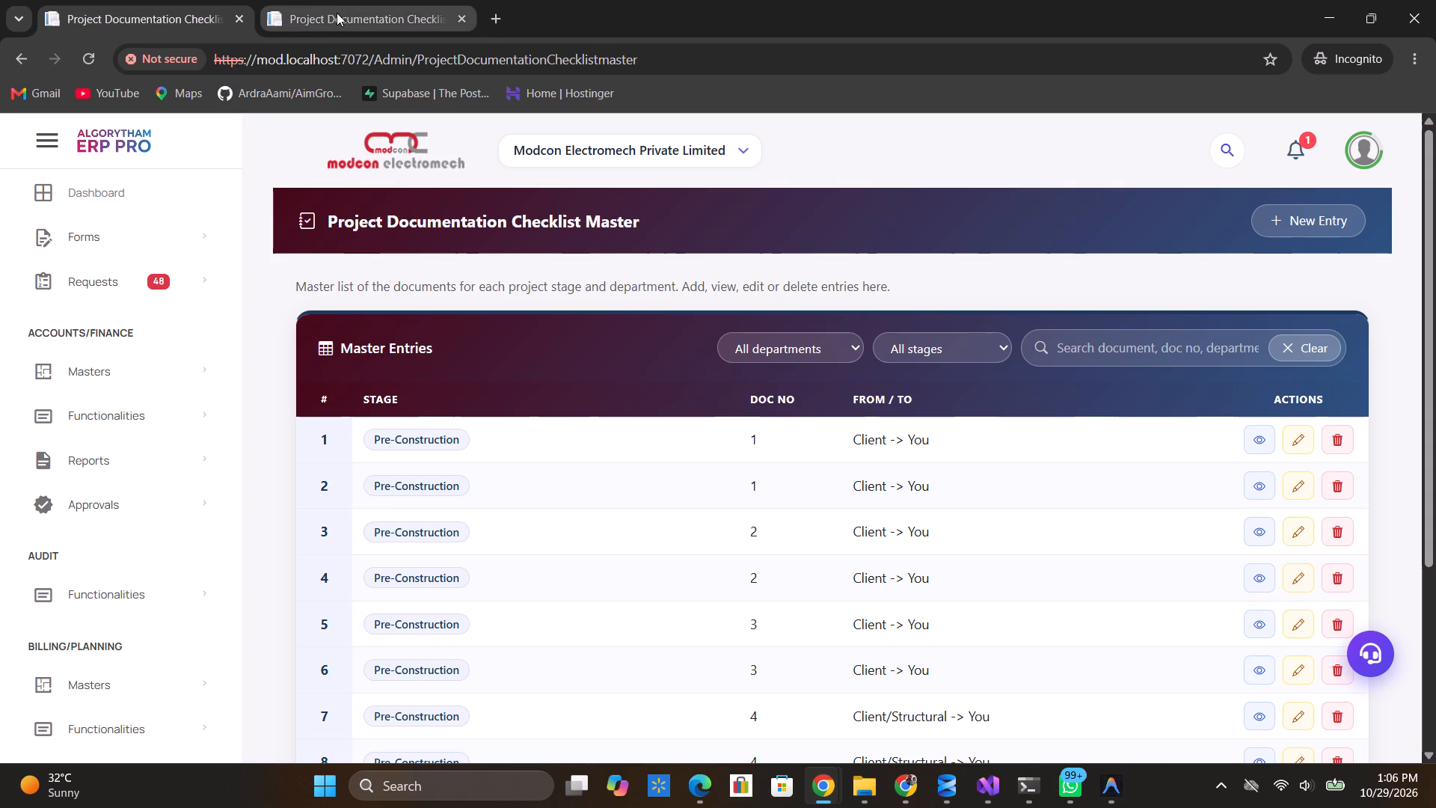
# Open the Project Documentation Checklists page by shortening the address to end in ProjectDocumentationChecklist.
pyautogui.click(650, 65)
pyautogui.press('Right')
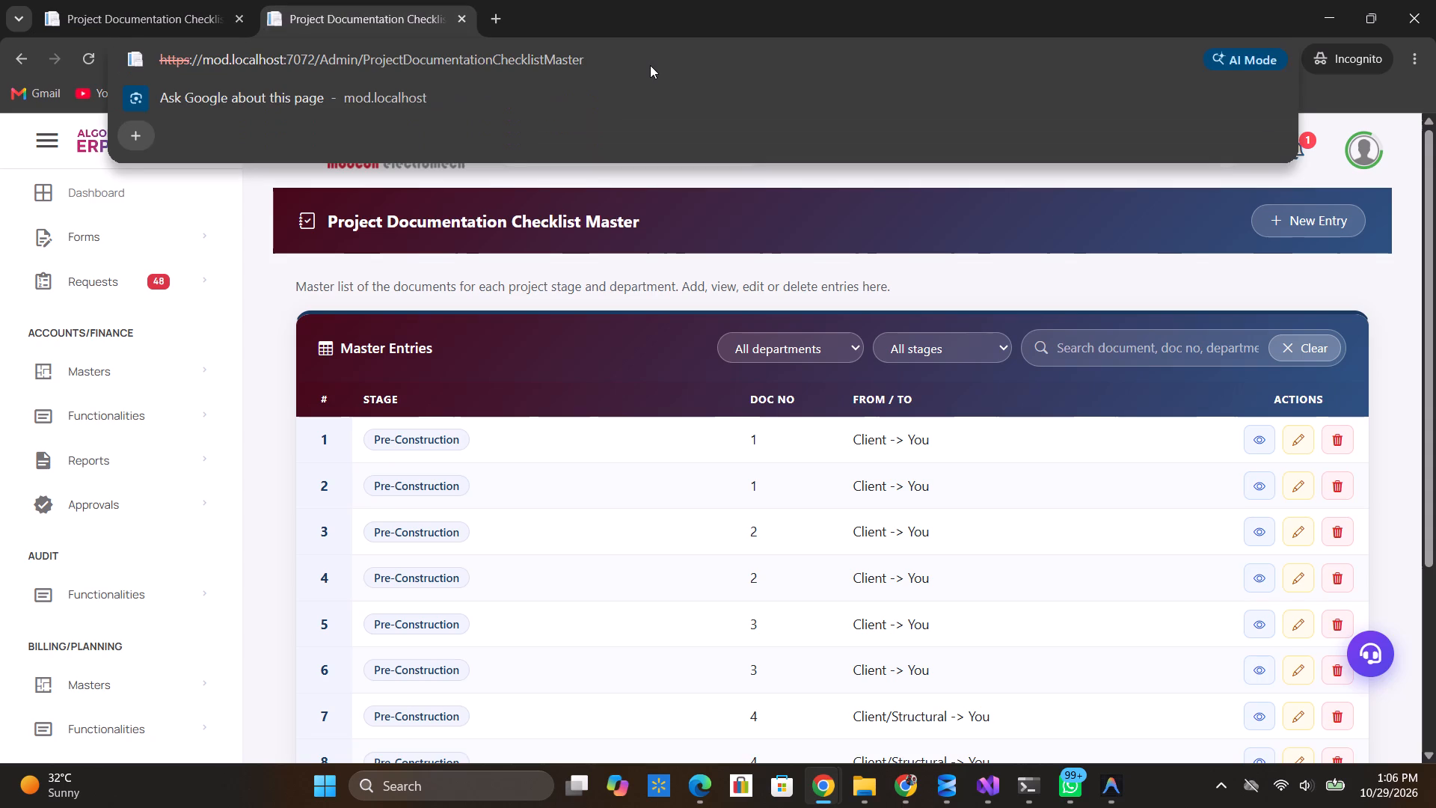
pyautogui.press('BackSpace')
pyautogui.press('BackSpace')
pyautogui.press('BackSpace')
pyautogui.press('BackSpace')
pyautogui.press('BackSpace')
pyautogui.press('BackSpace')
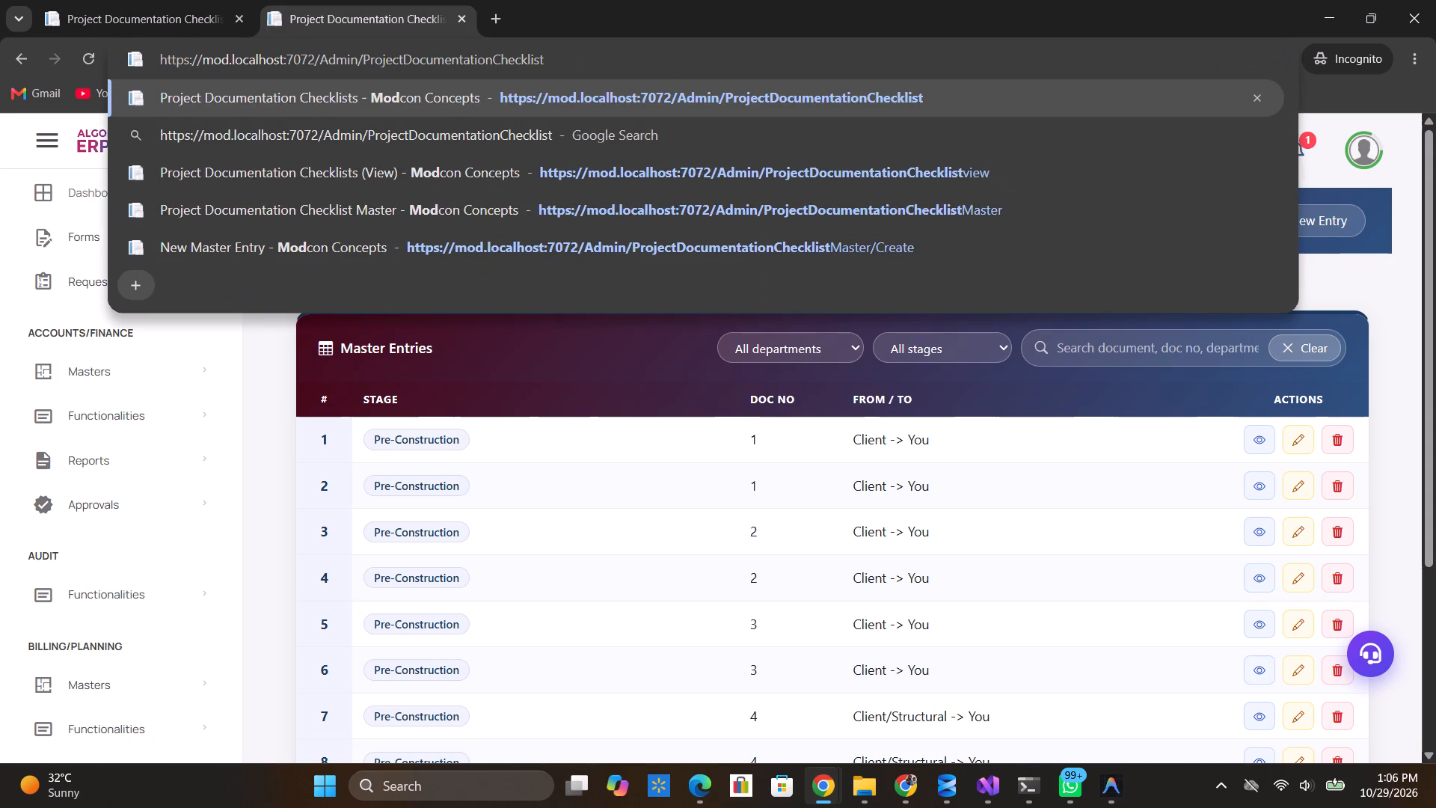
pyautogui.press('Return')
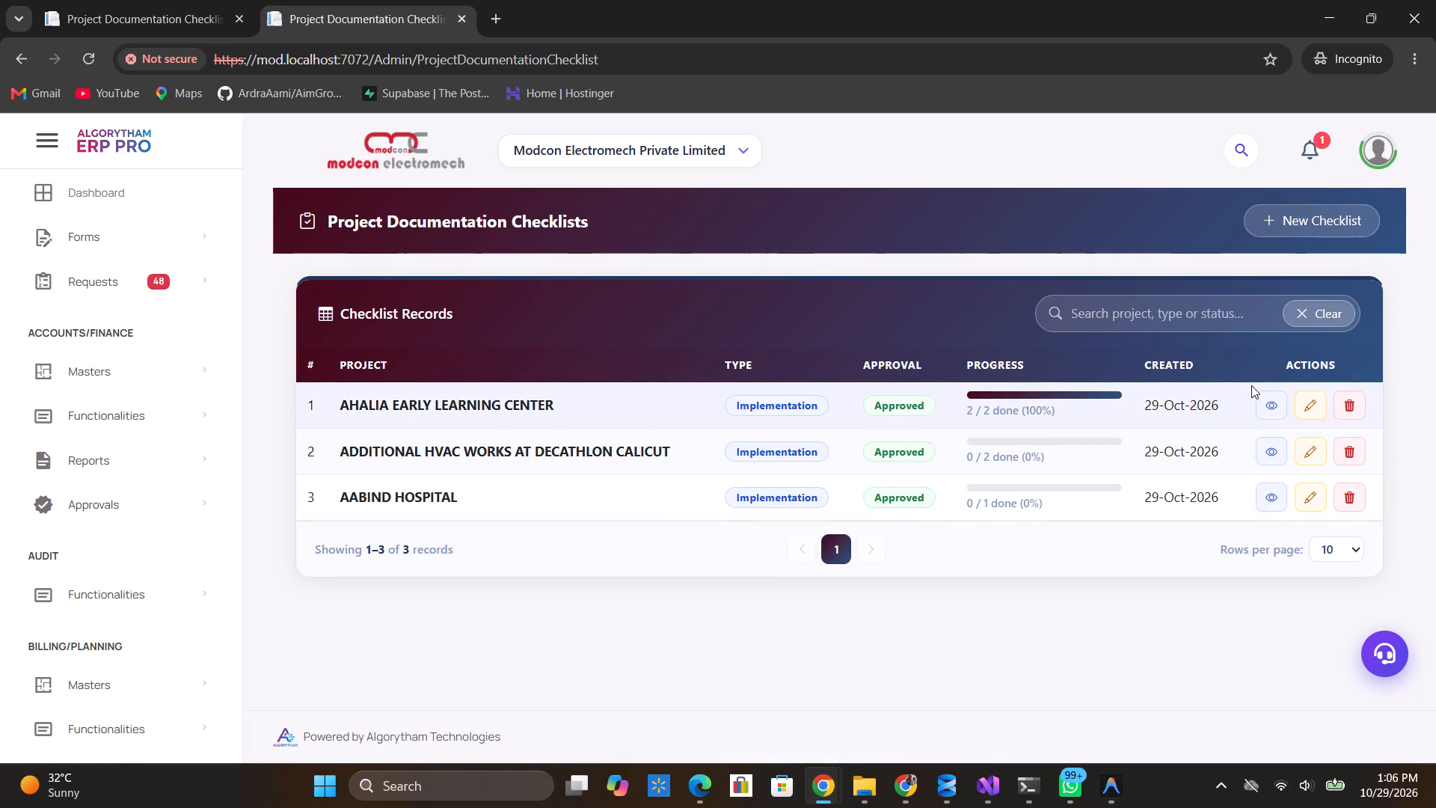
# Open the AHALIA EARLY LEARNING CENTER checklist for editing, reload it, examine its document rows and return to the checklist list.
pyautogui.click(1313, 402)
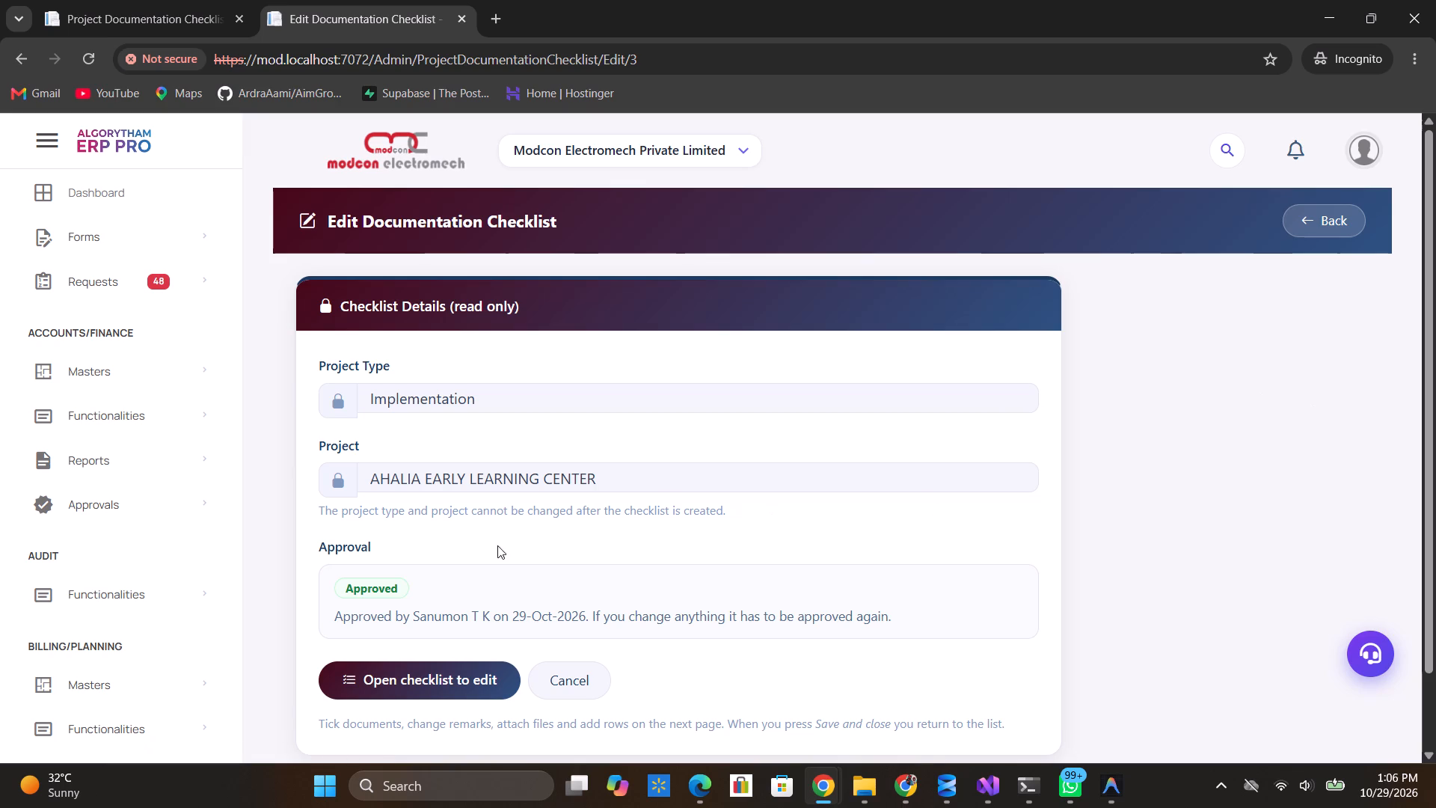
pyautogui.click(415, 673)
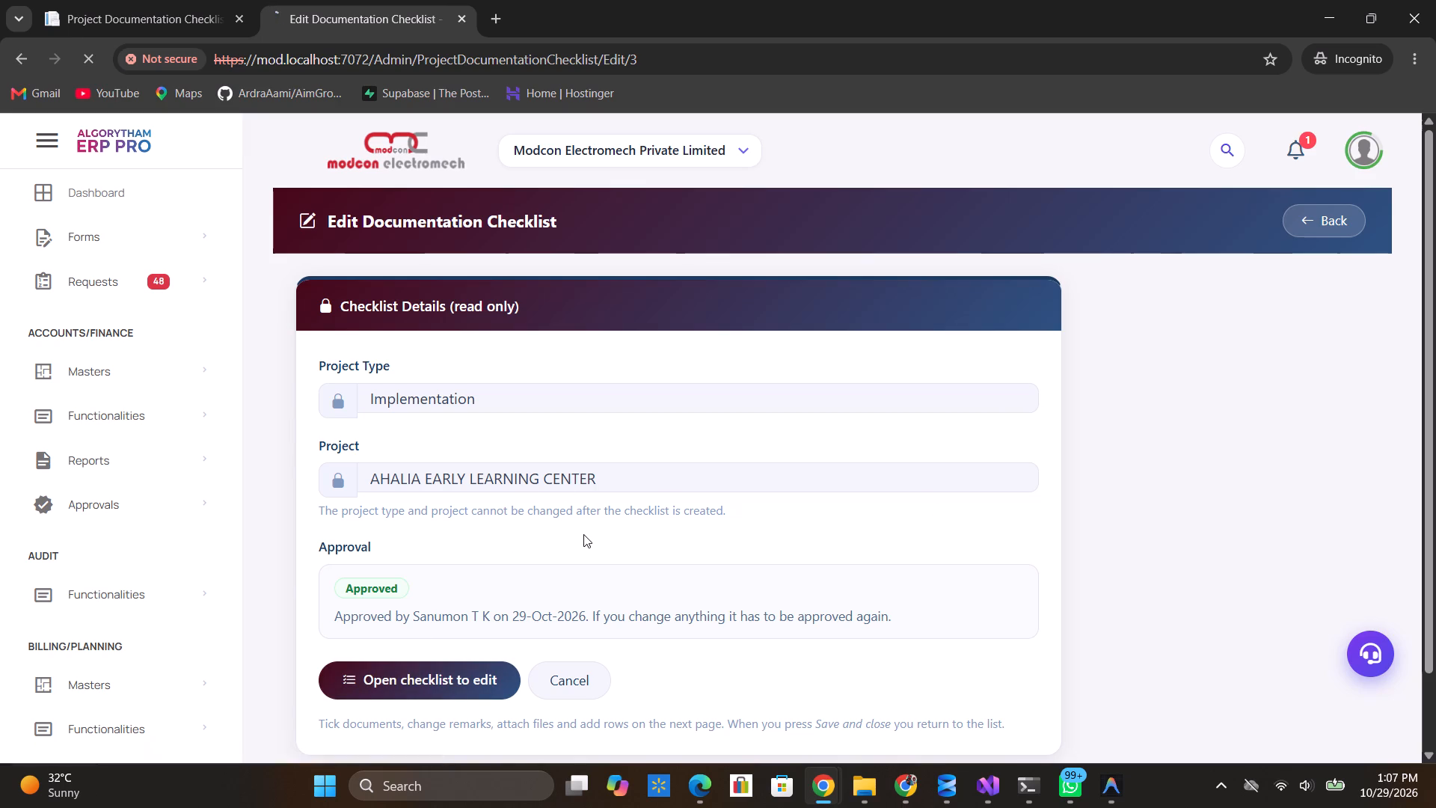
pyautogui.scroll(-4, 583, 534)
pyautogui.scroll(1, 583, 534)
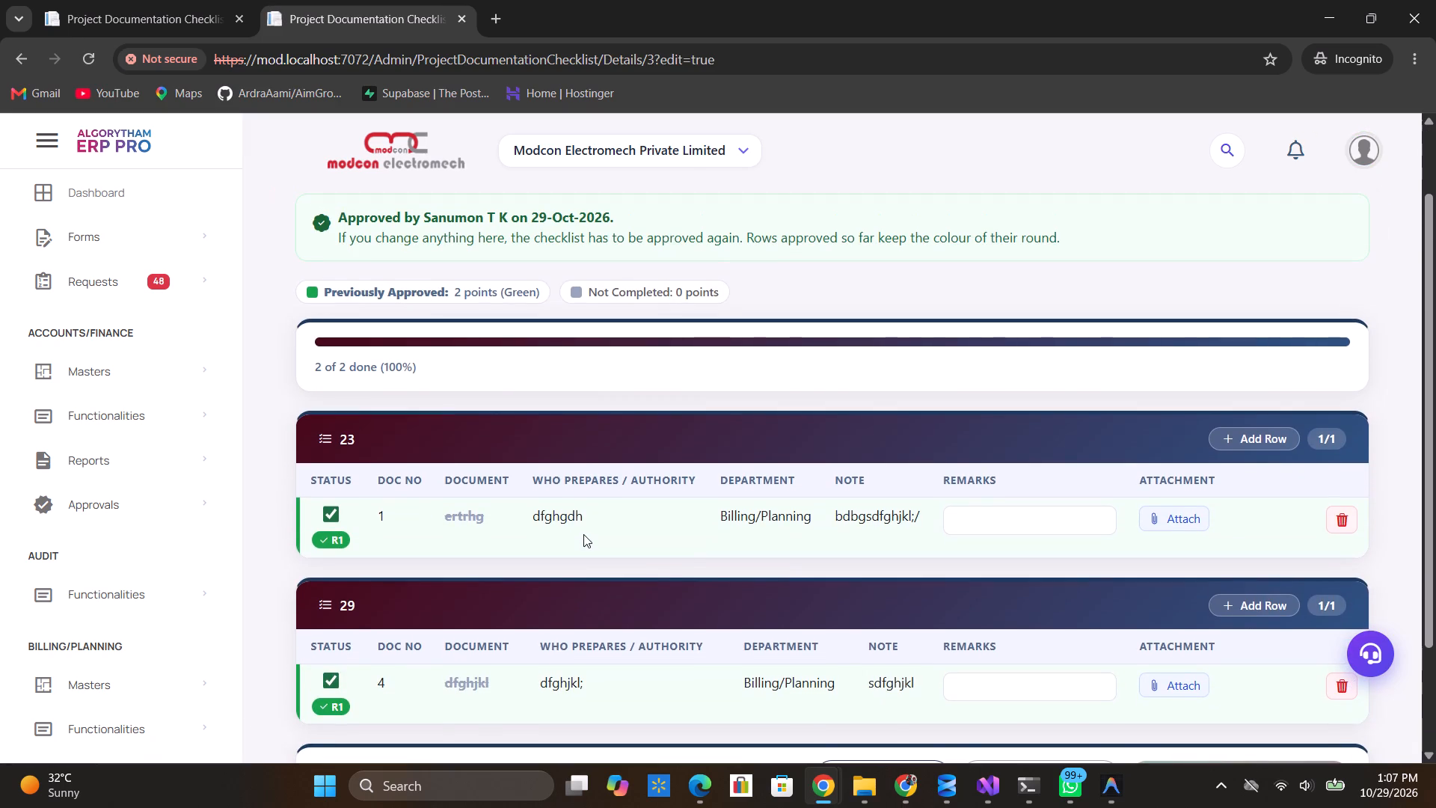
pyautogui.click(92, 52)
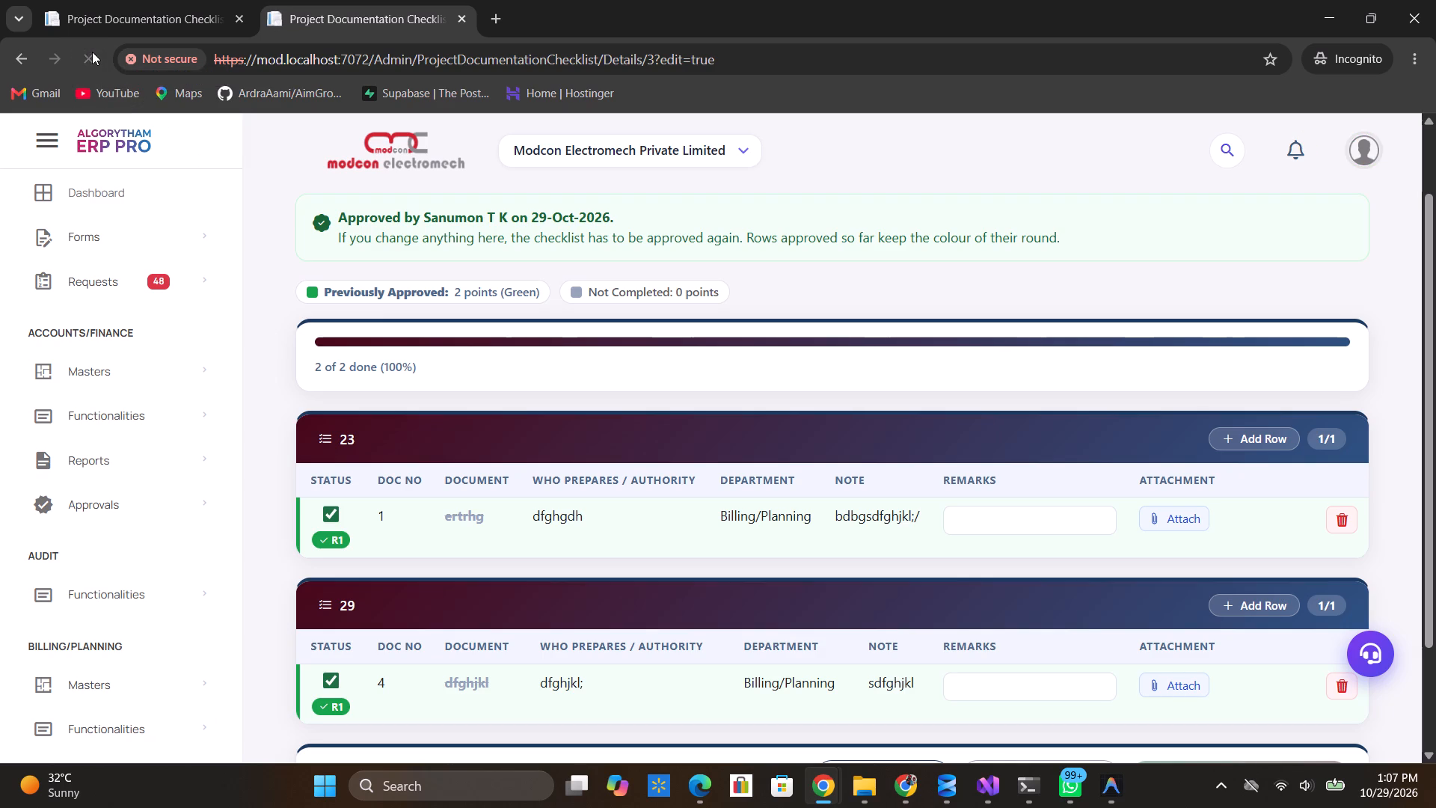
pyautogui.scroll(-4, 379, 306)
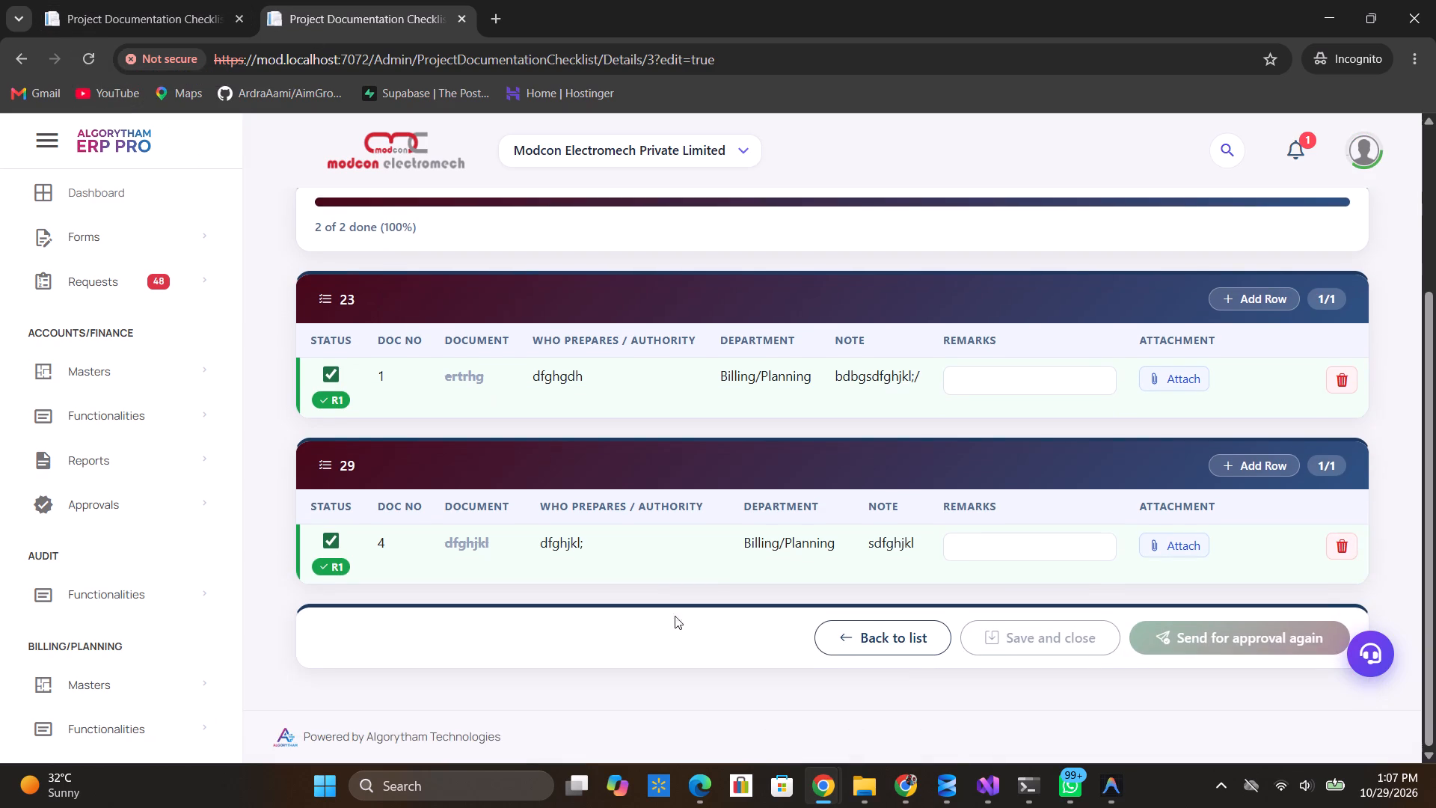
pyautogui.click(905, 641)
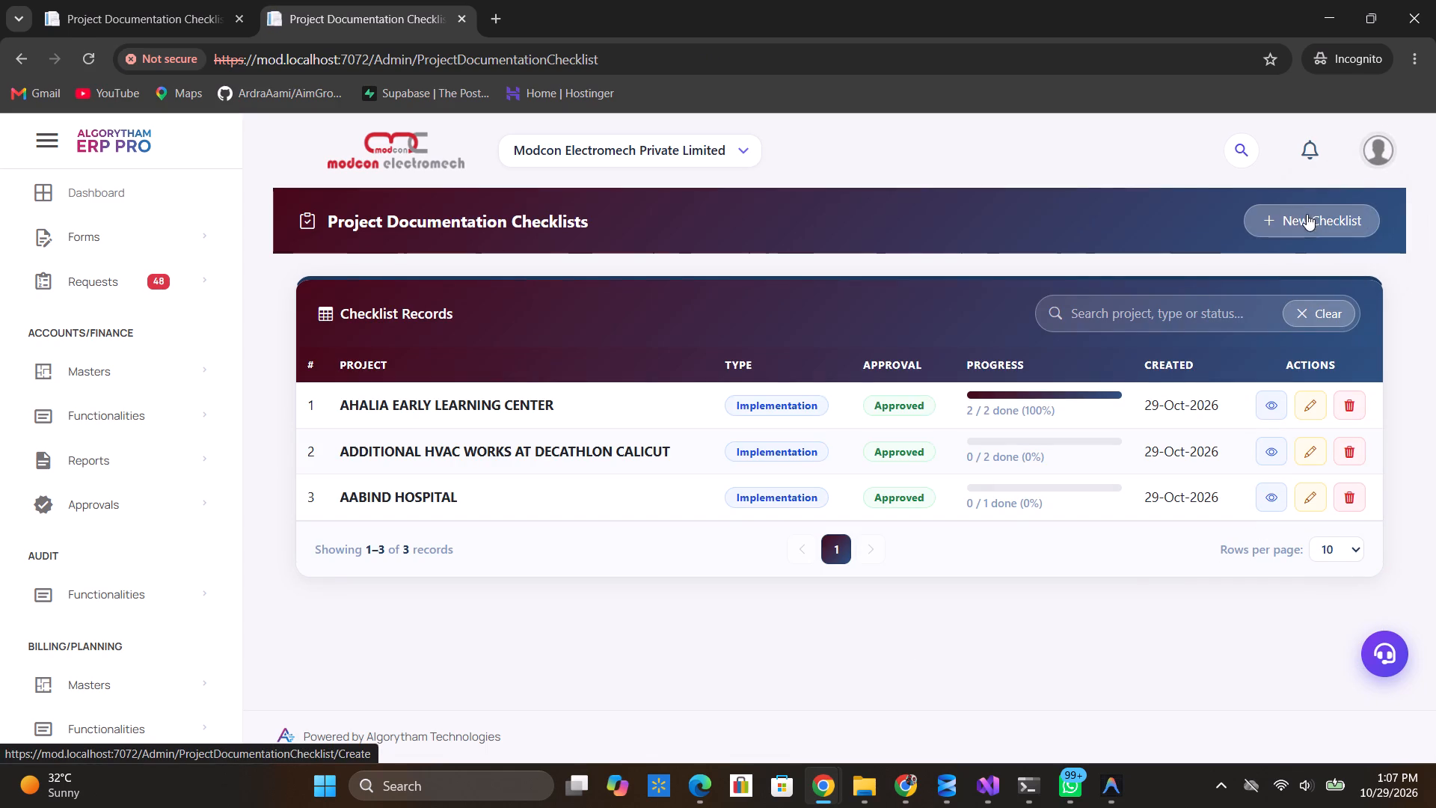
# Create a new Implementation checklist for the project AHALIA UGPG EXHAUST-TREATMENT ROOM, with all documents loaded from the master.
pyautogui.click(1302, 224)
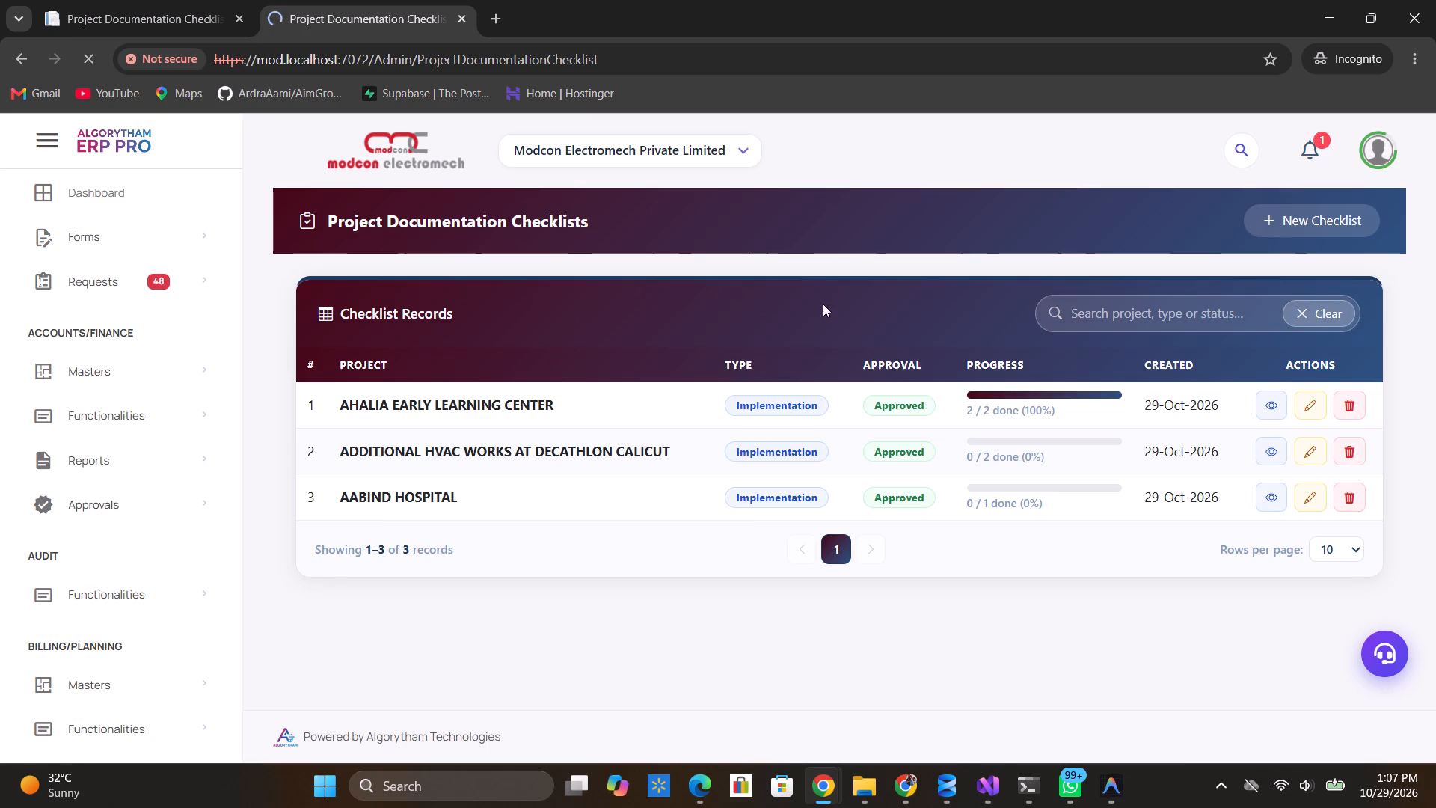
pyautogui.click(738, 395)
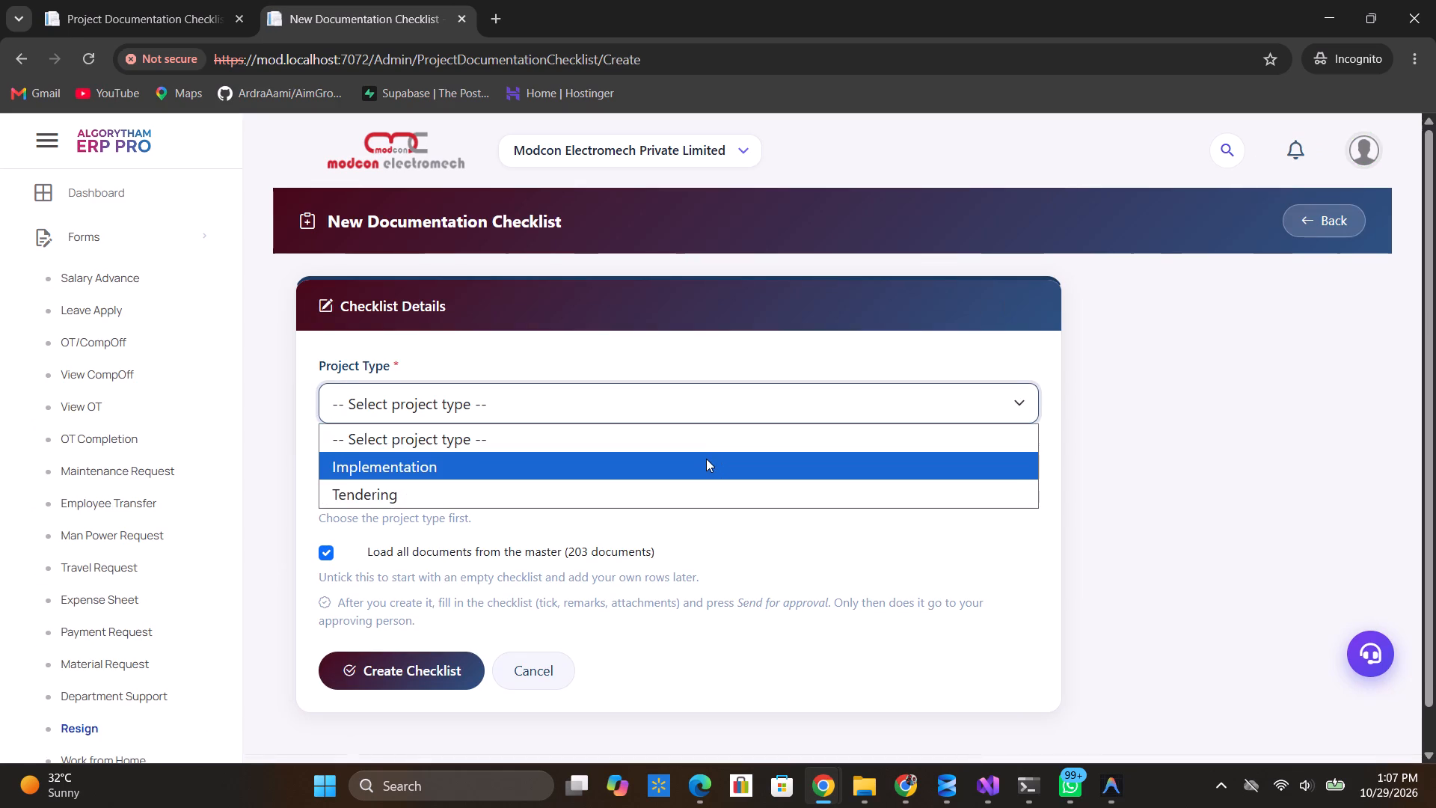
pyautogui.click(706, 459)
pyautogui.click(684, 482)
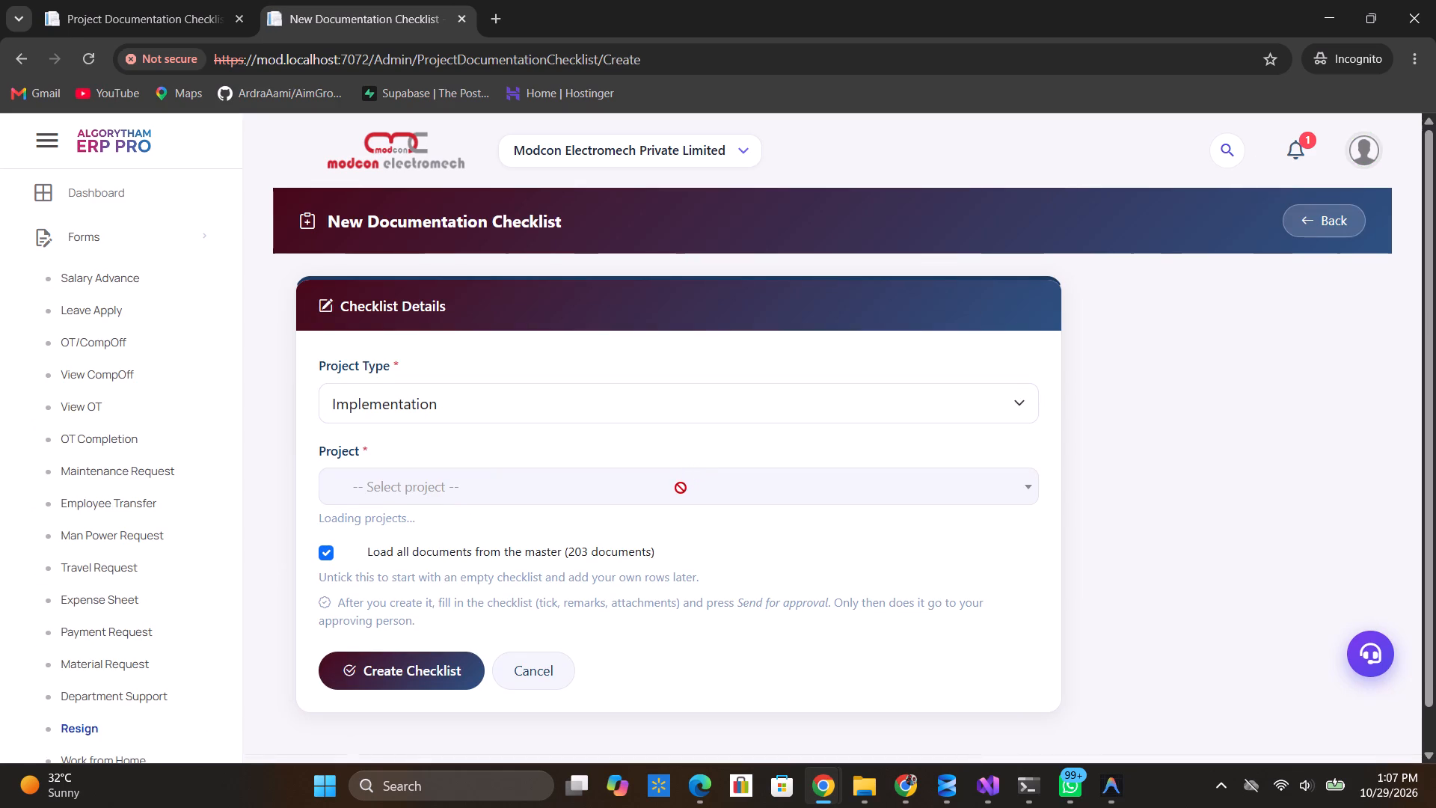
pyautogui.click(678, 491)
pyautogui.click(509, 490)
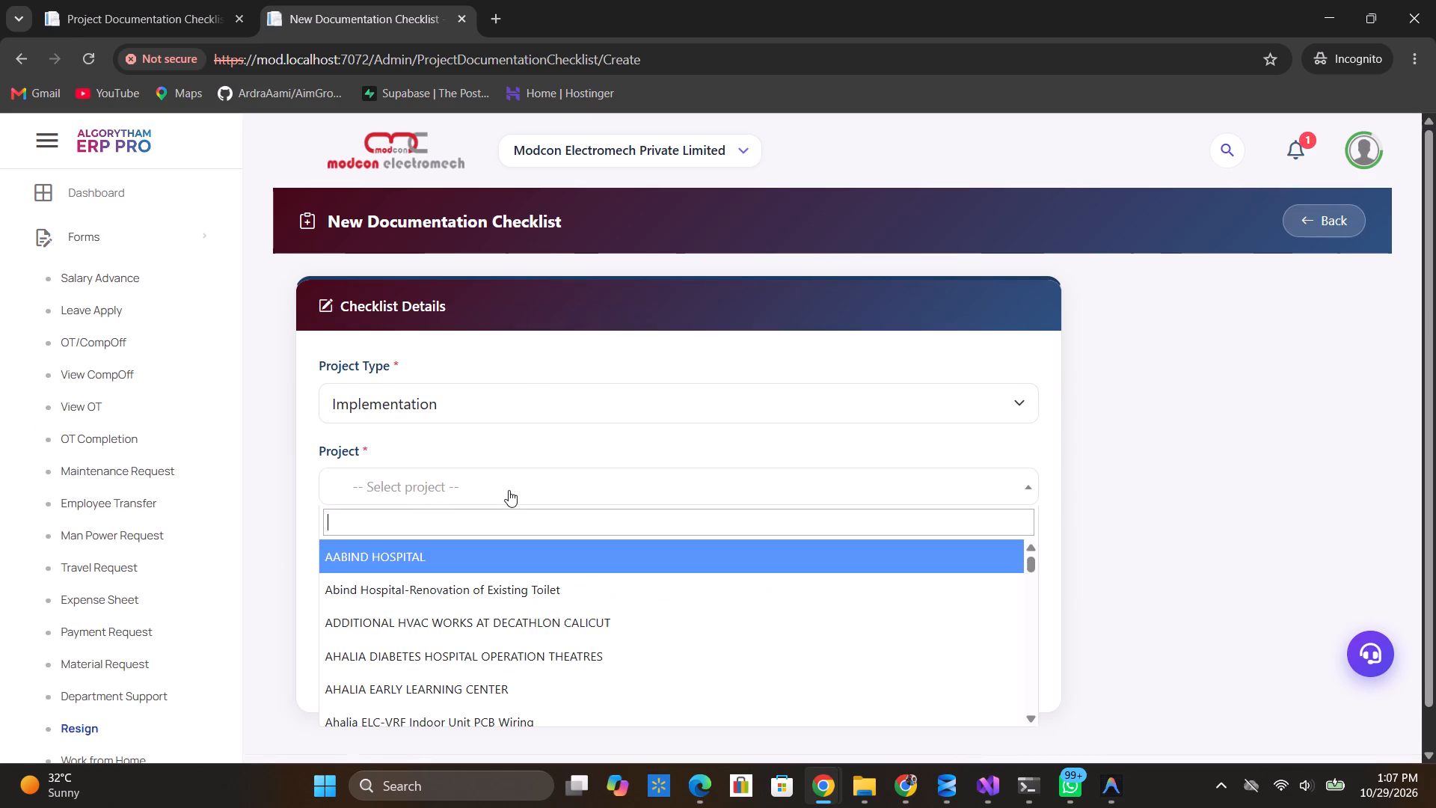
pyautogui.scroll(-2, 468, 659)
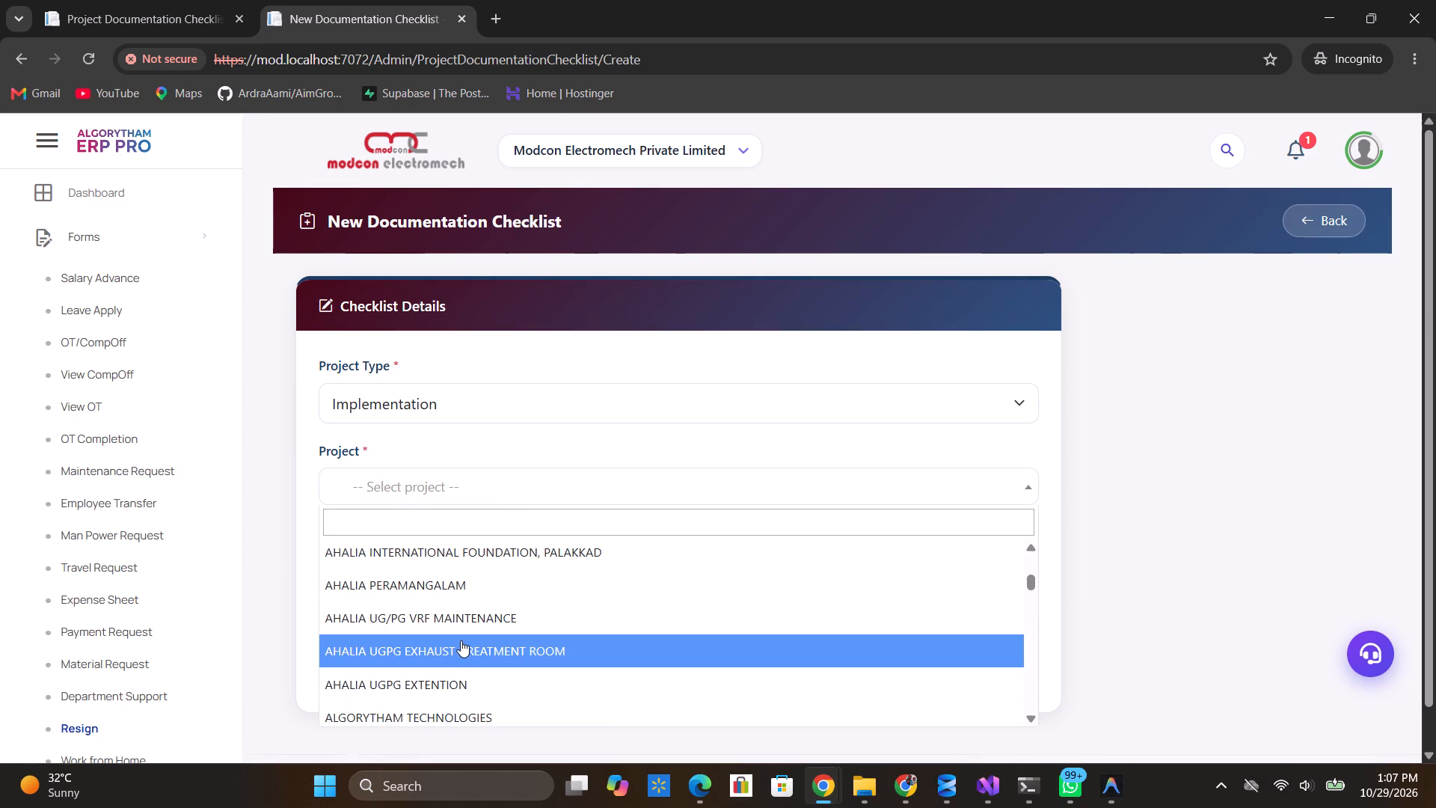
pyautogui.click(461, 640)
pyautogui.click(402, 684)
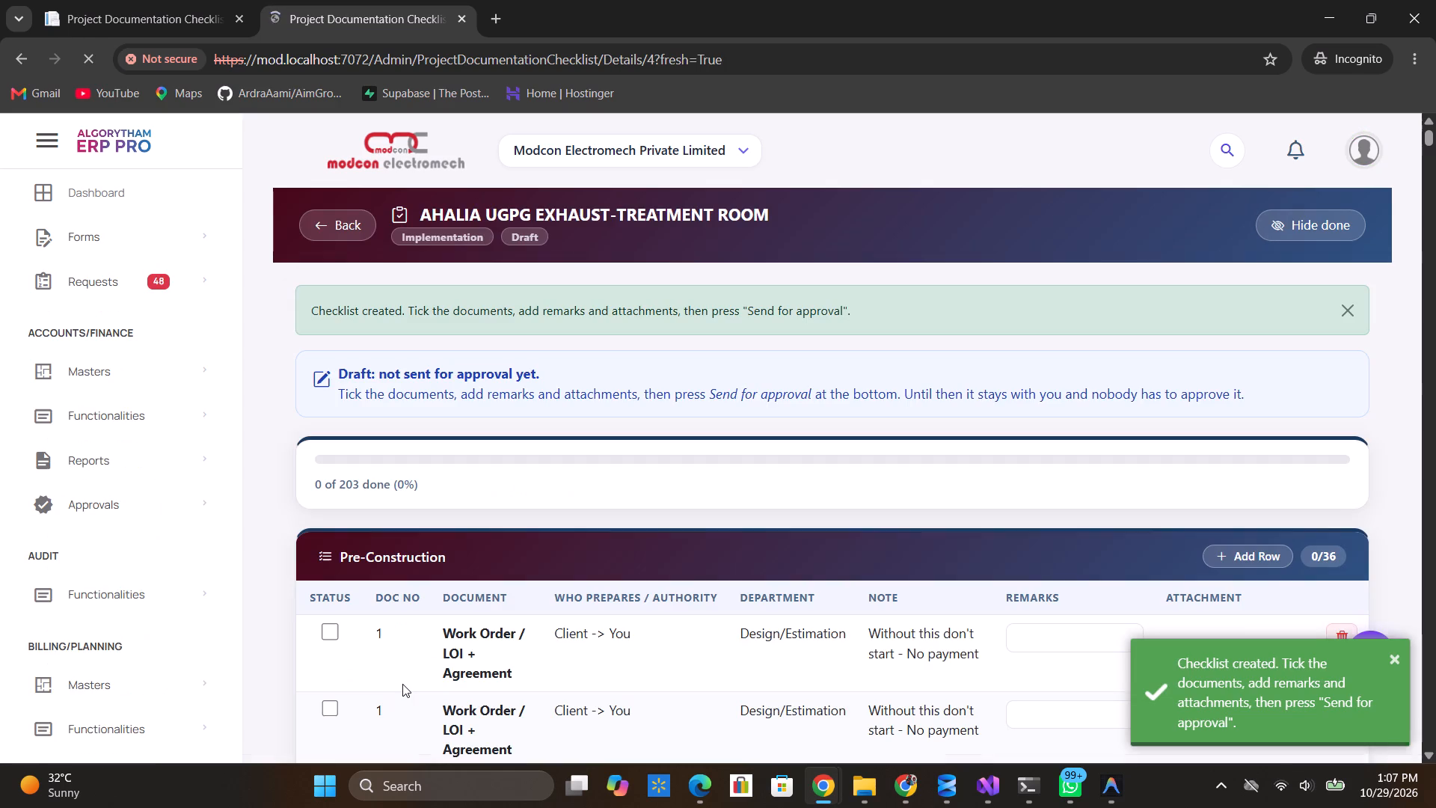
# Tick the first three Pre-Construction rows: both Work Order / LOI + Agreement rows and the first Approved Building Plan + Permit row.
pyautogui.scroll(-5, 440, 608)
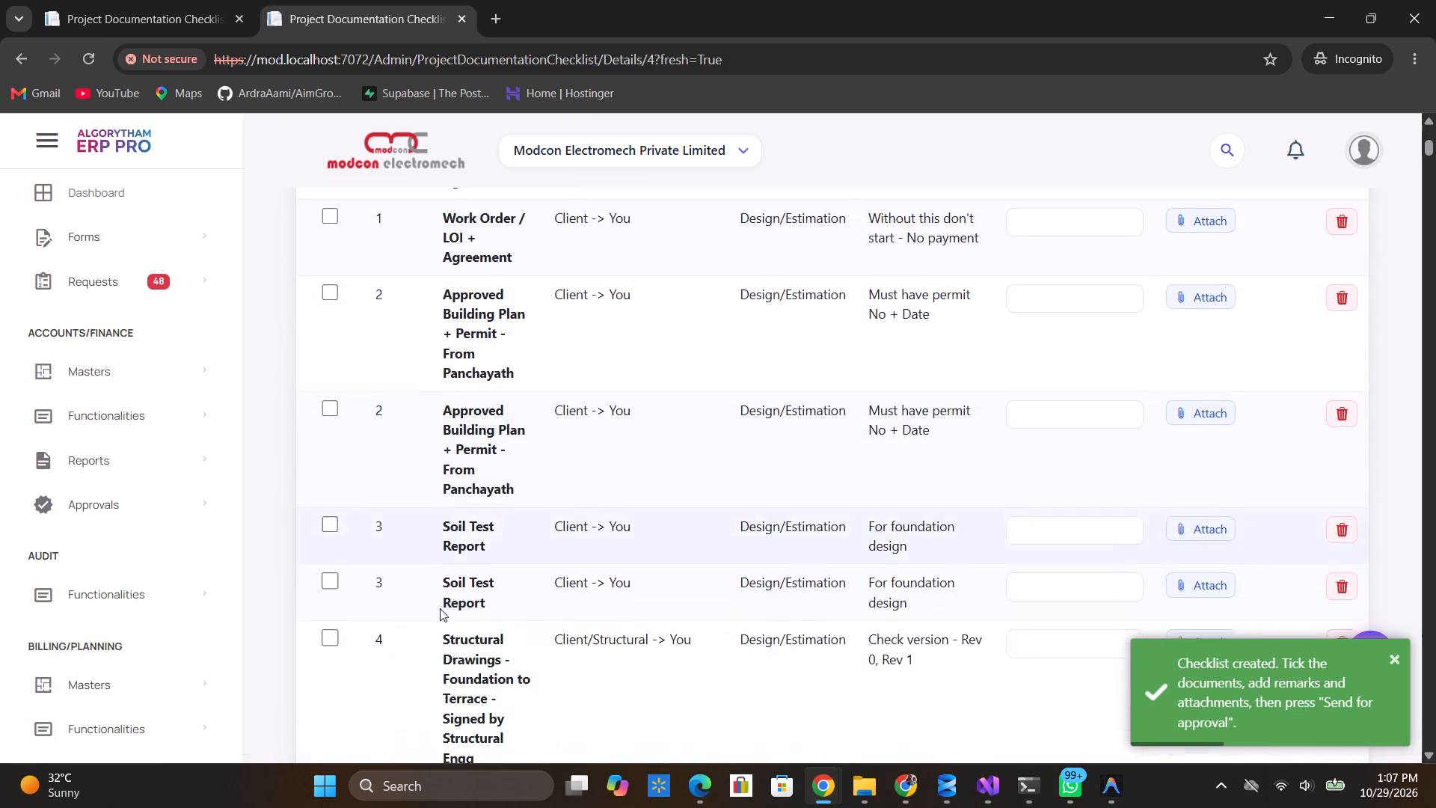
pyautogui.scroll(-1, 440, 608)
pyautogui.scroll(3, 440, 608)
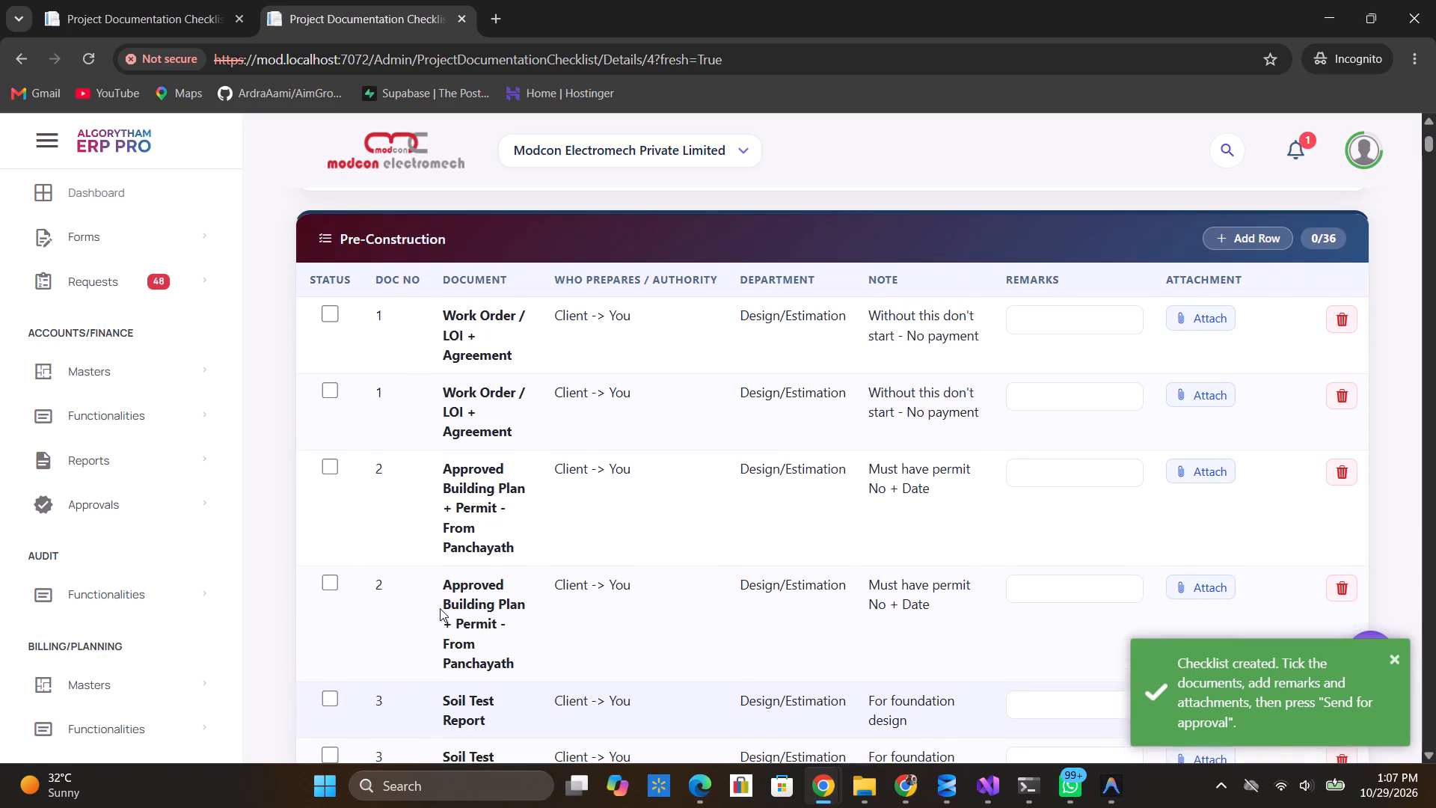
pyautogui.click(331, 303)
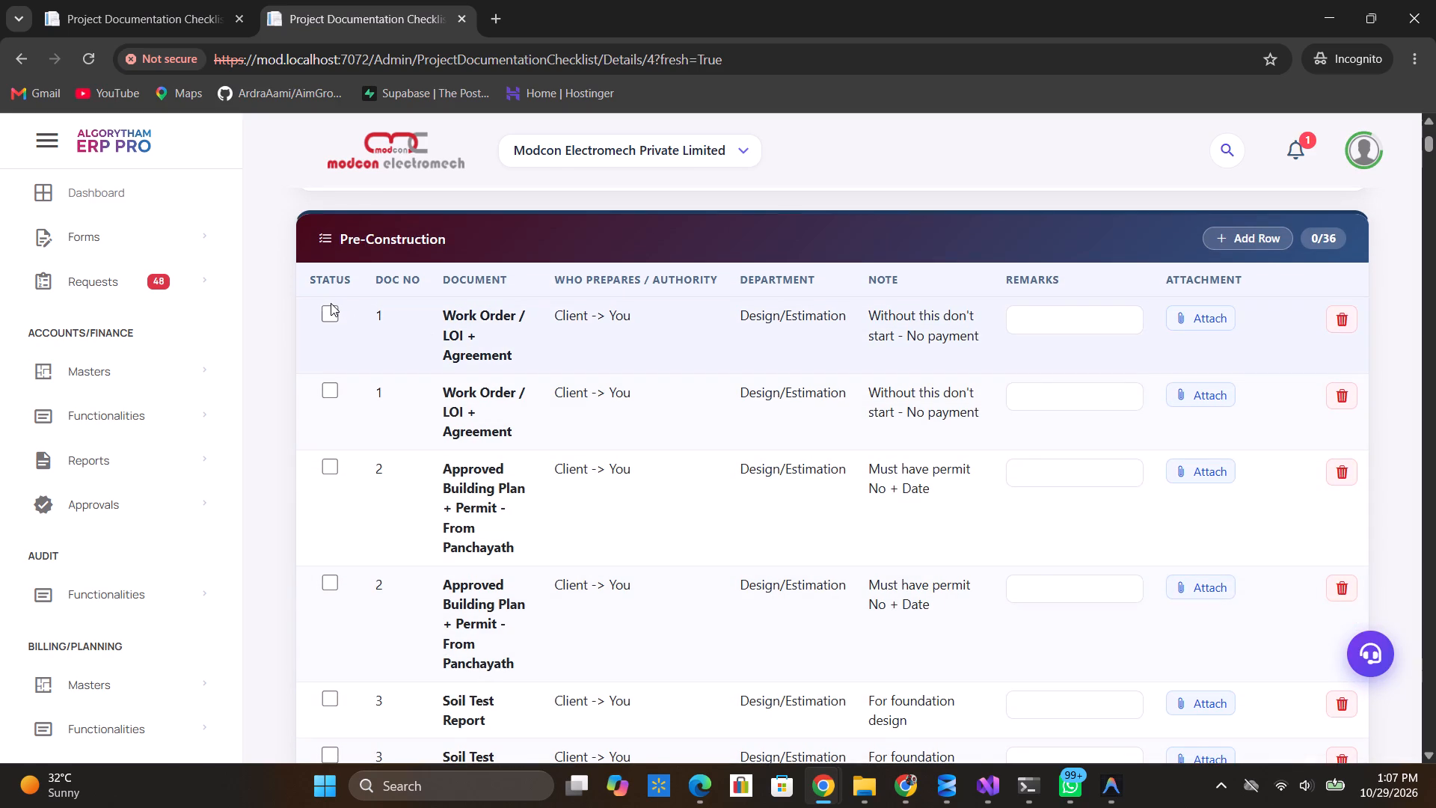
pyautogui.click(331, 312)
pyautogui.click(343, 382)
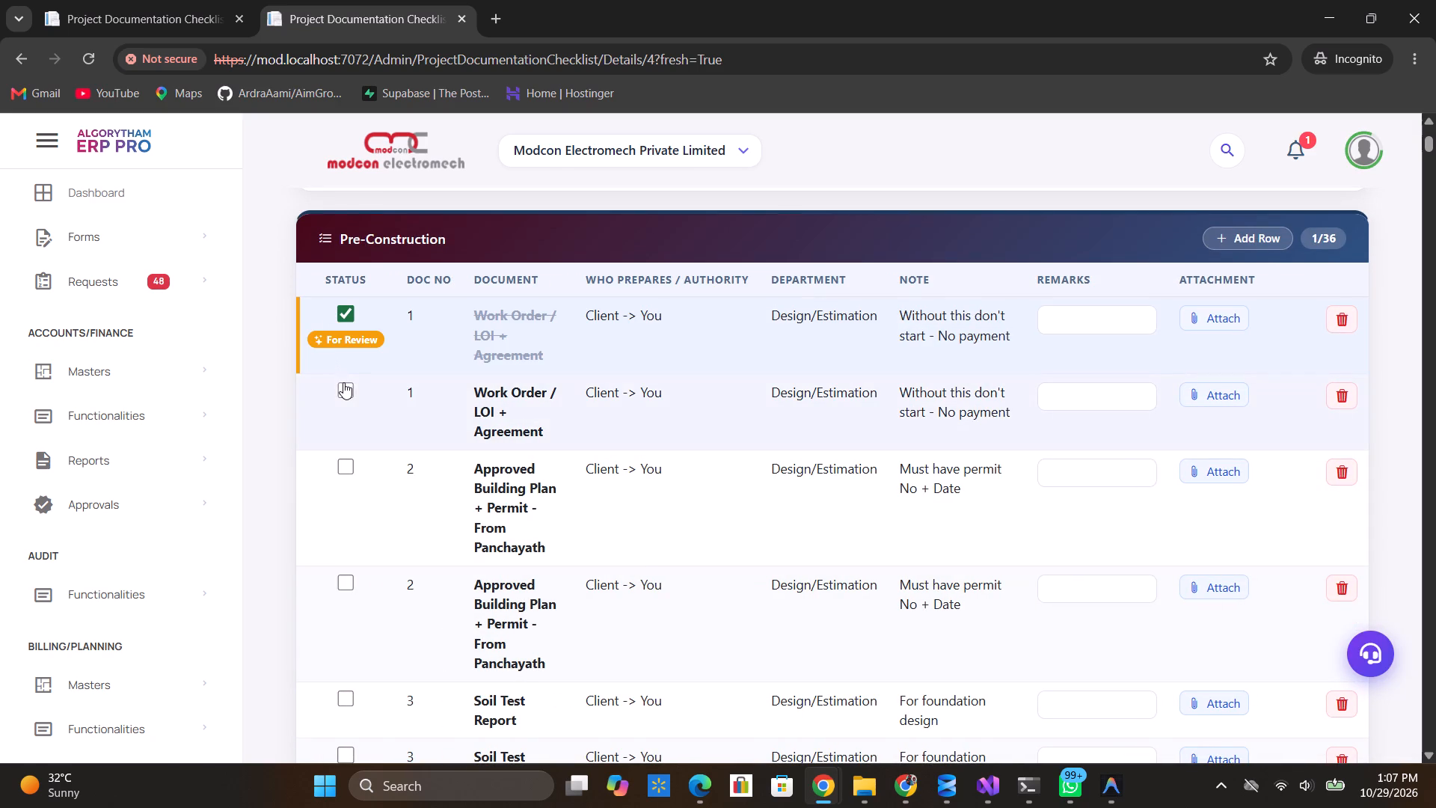
pyautogui.click(347, 461)
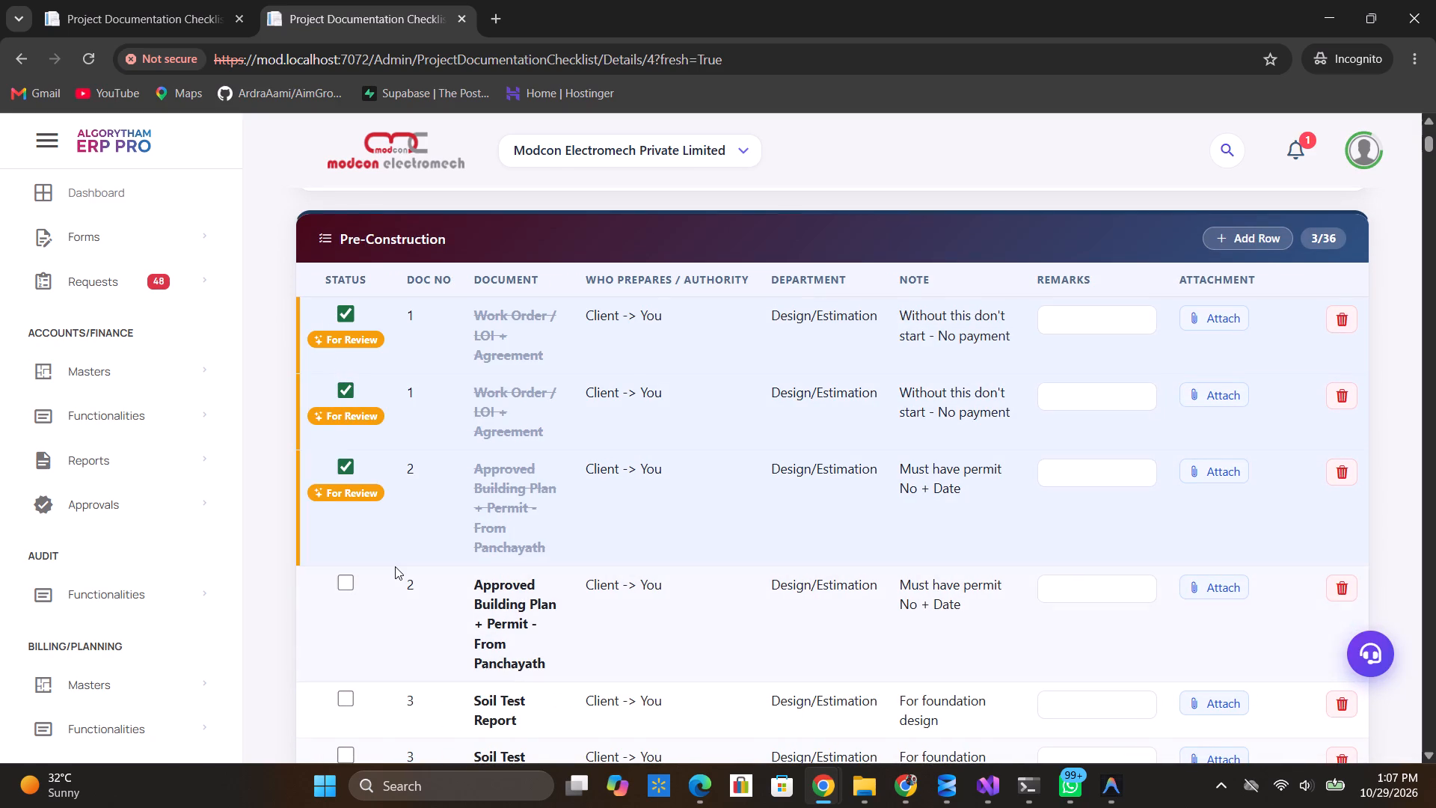
# Send the AHALIA UGPG EXHAUST-TREATMENT ROOM checklist for approval.
pyautogui.hscroll(1, 395, 566)
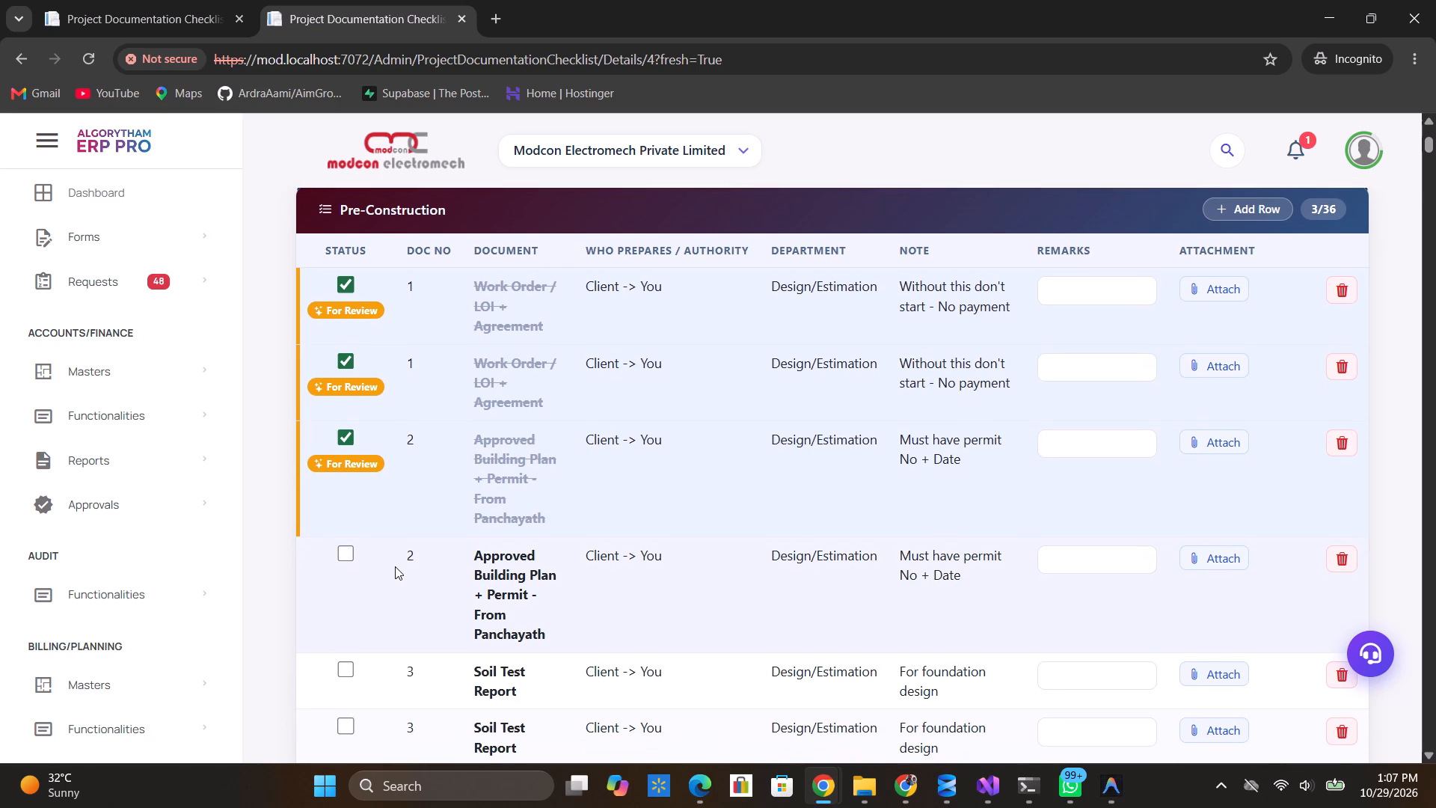
pyautogui.scroll(-17, 395, 566)
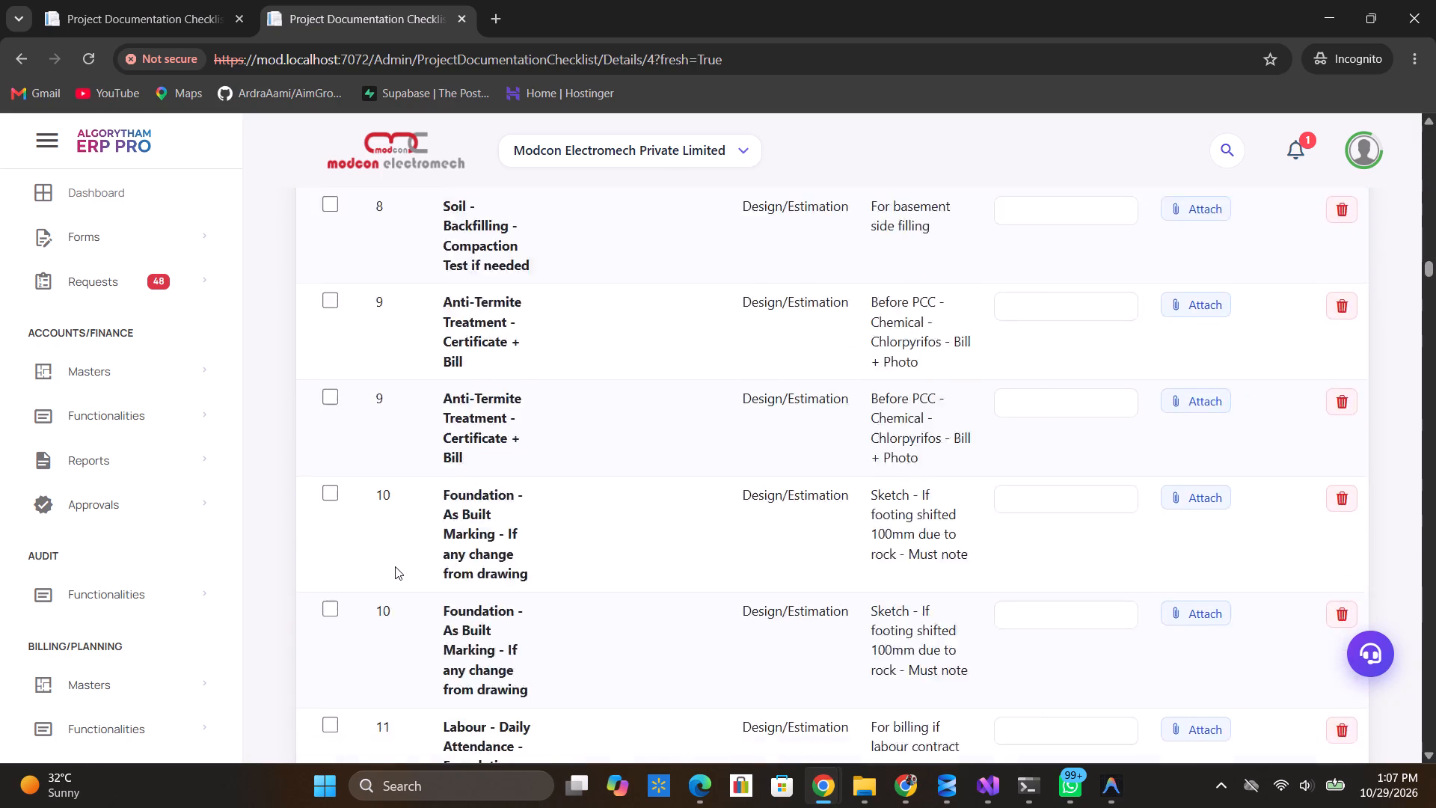
pyautogui.scroll(-4, 395, 566)
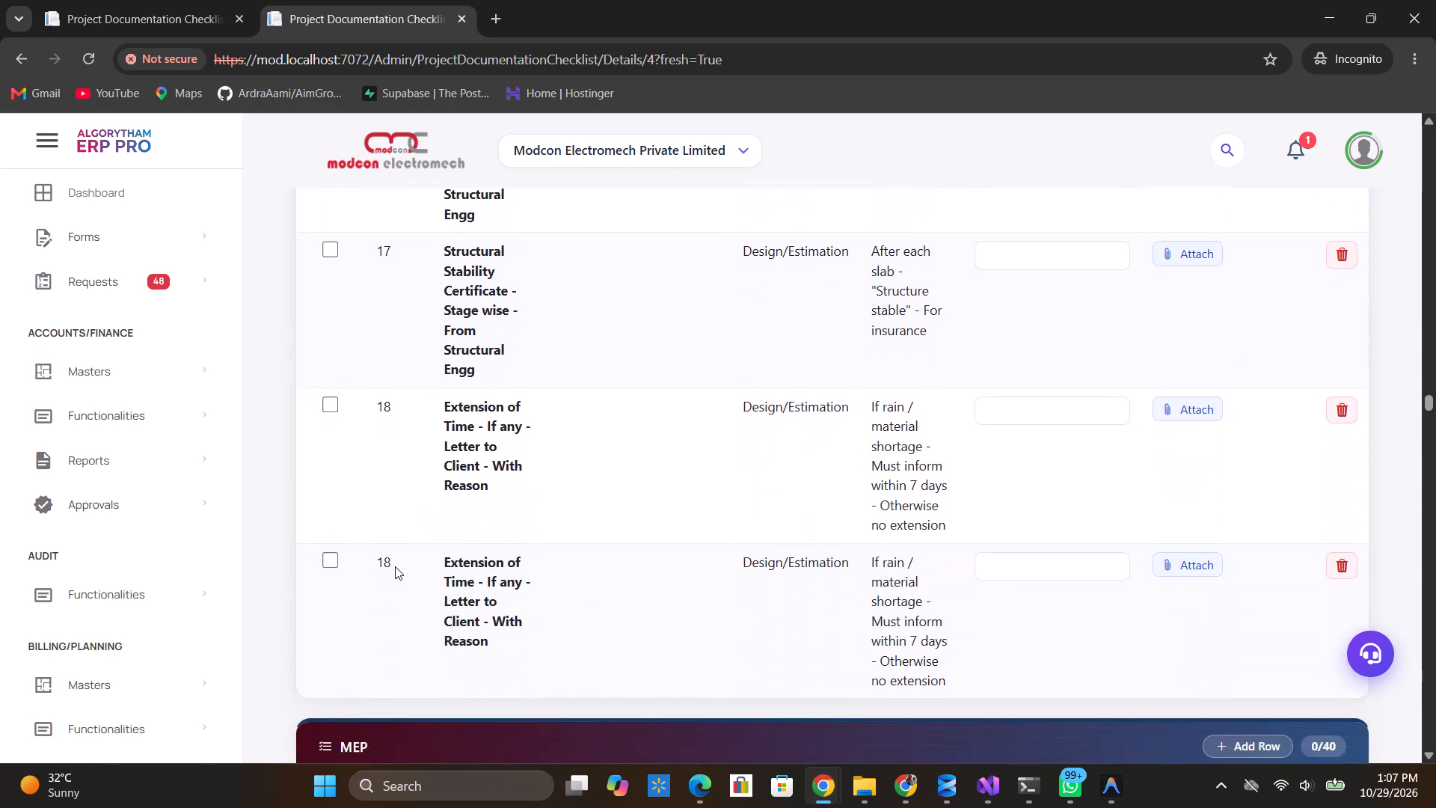
pyautogui.scroll(-18, 395, 566)
pyautogui.scroll(-13, 395, 566)
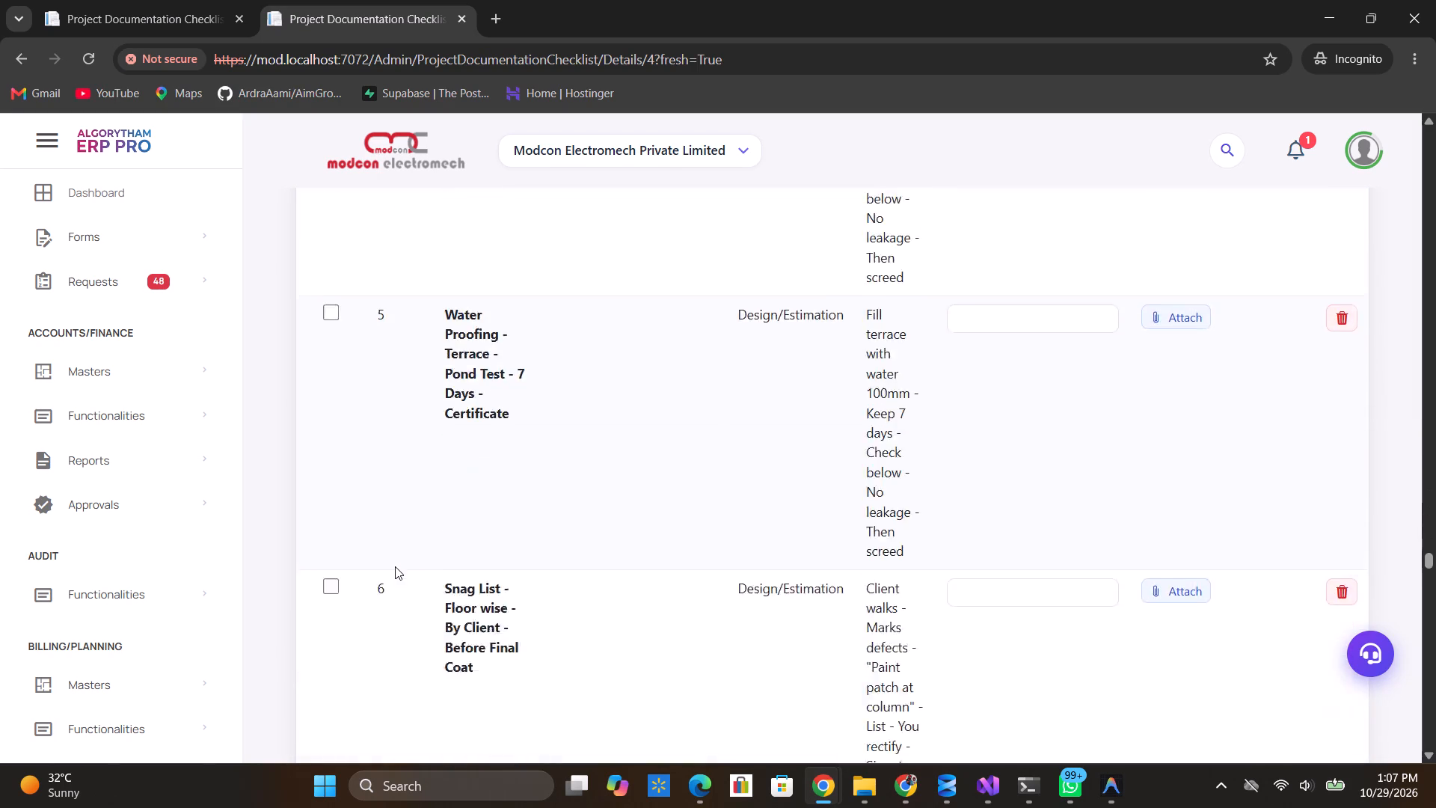
pyautogui.scroll(-12, 395, 566)
pyautogui.scroll(-13, 395, 566)
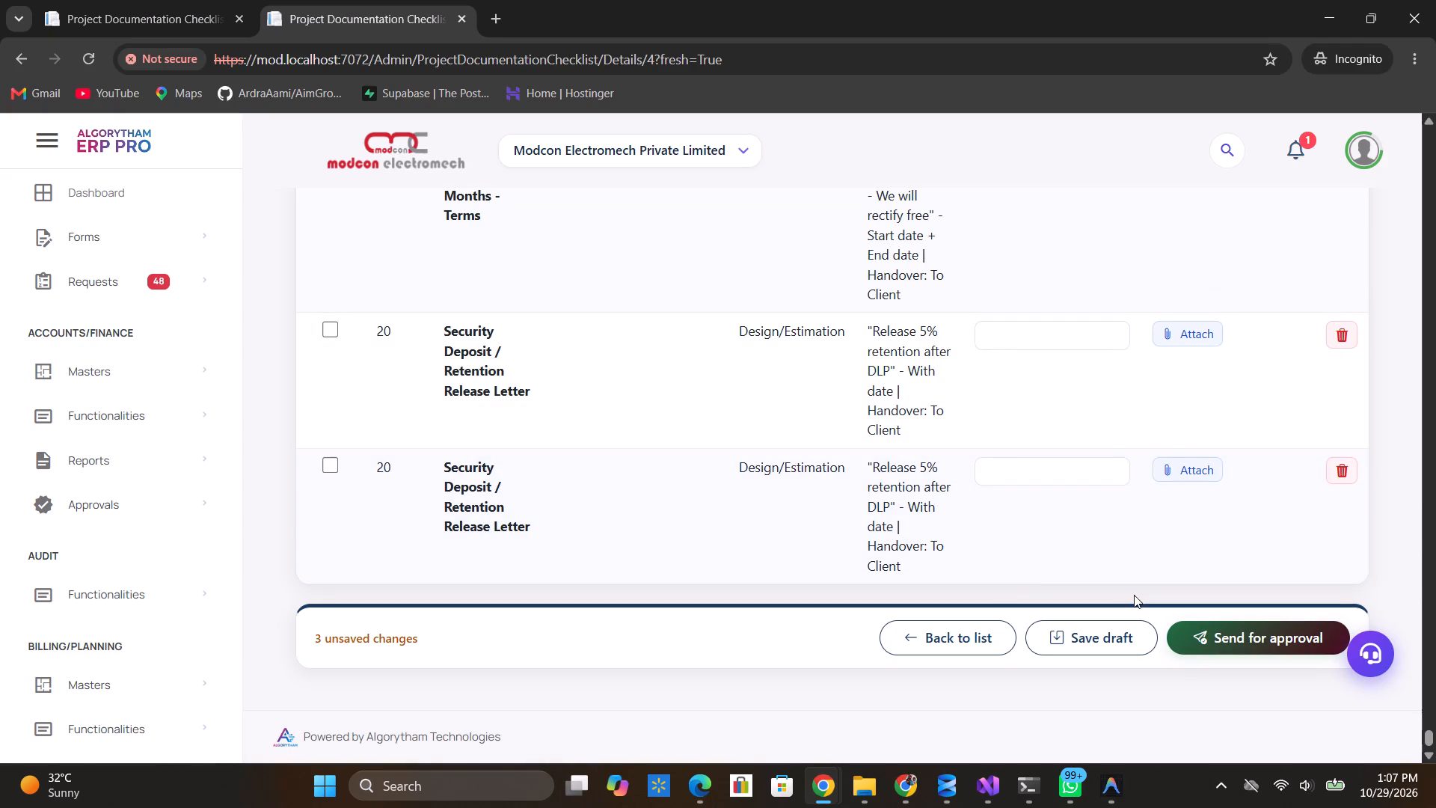
pyautogui.click(1223, 628)
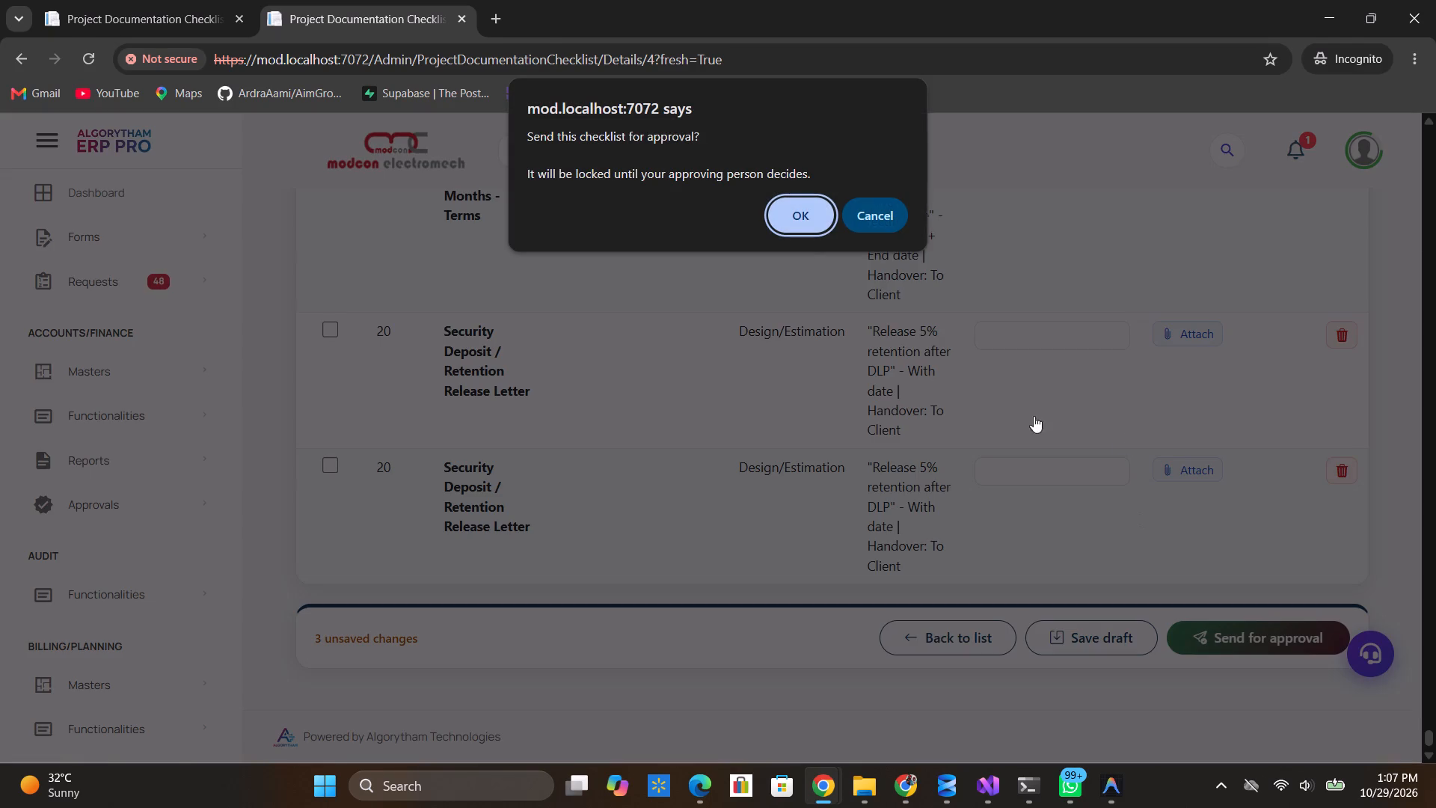
pyautogui.click(795, 219)
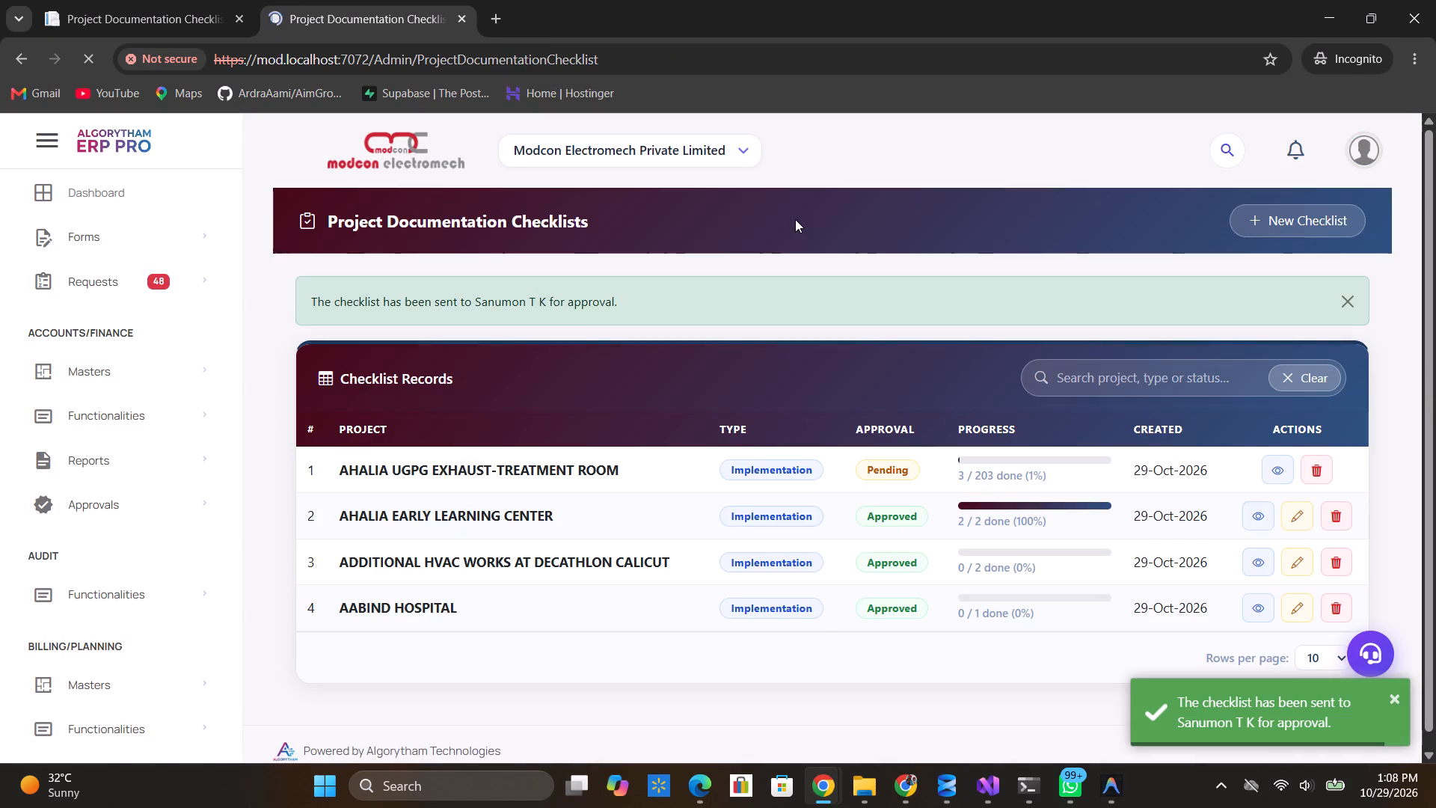
# Duplicate the Project Documentation Checklists page and open the view-only page ProjectDocumentationChecklistview in the copy.
pyautogui.click(352, 9)
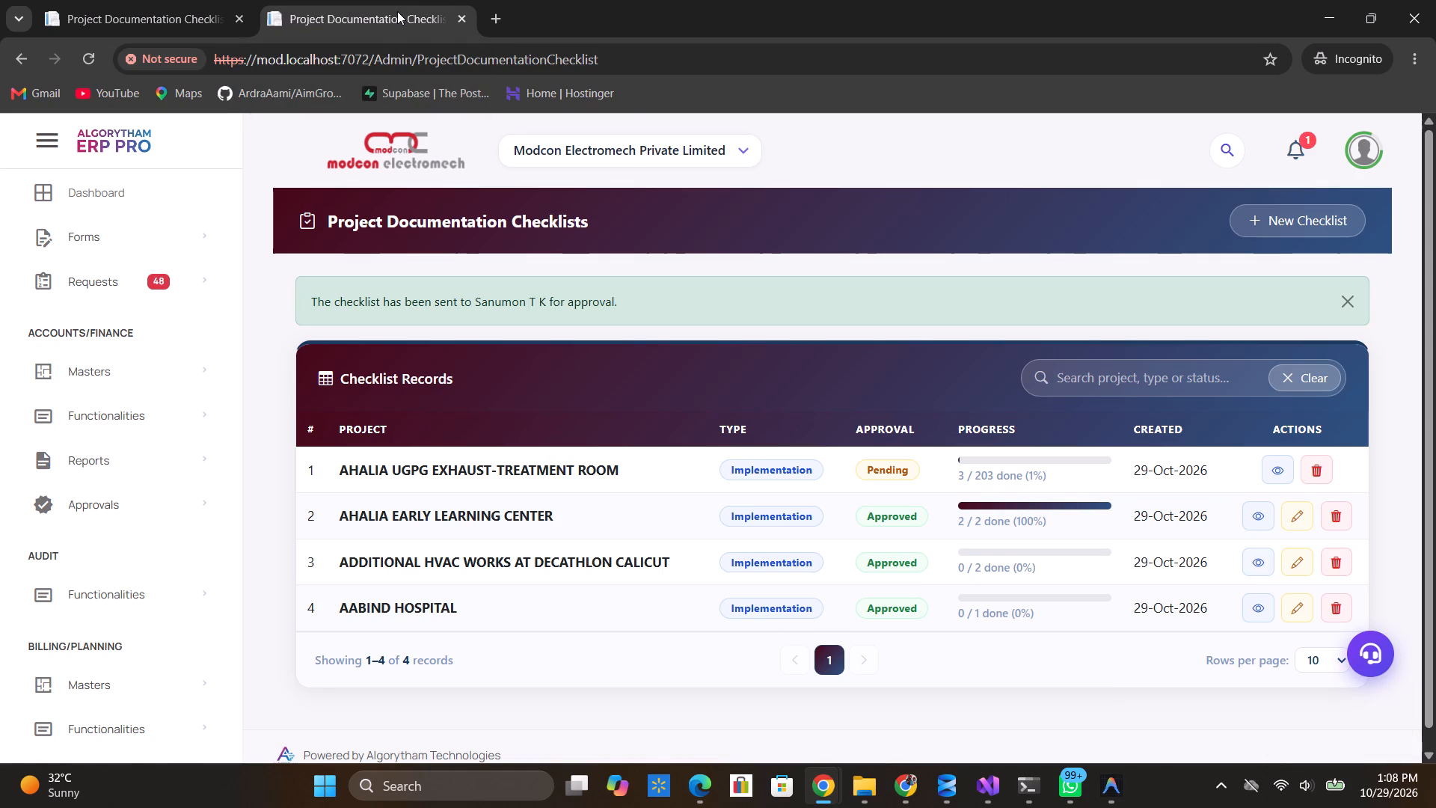
pyautogui.rightClick(397, 11)
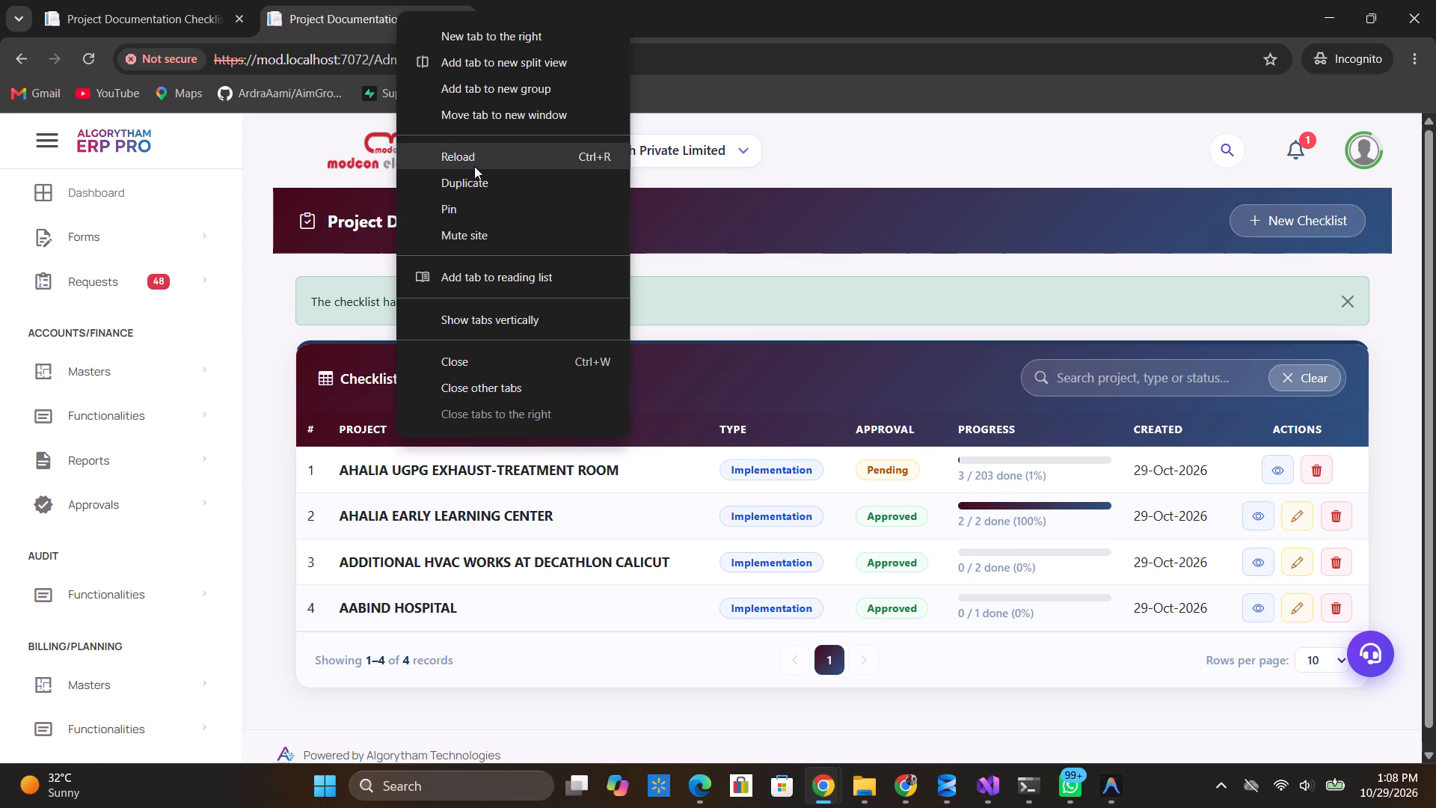
pyautogui.click(477, 192)
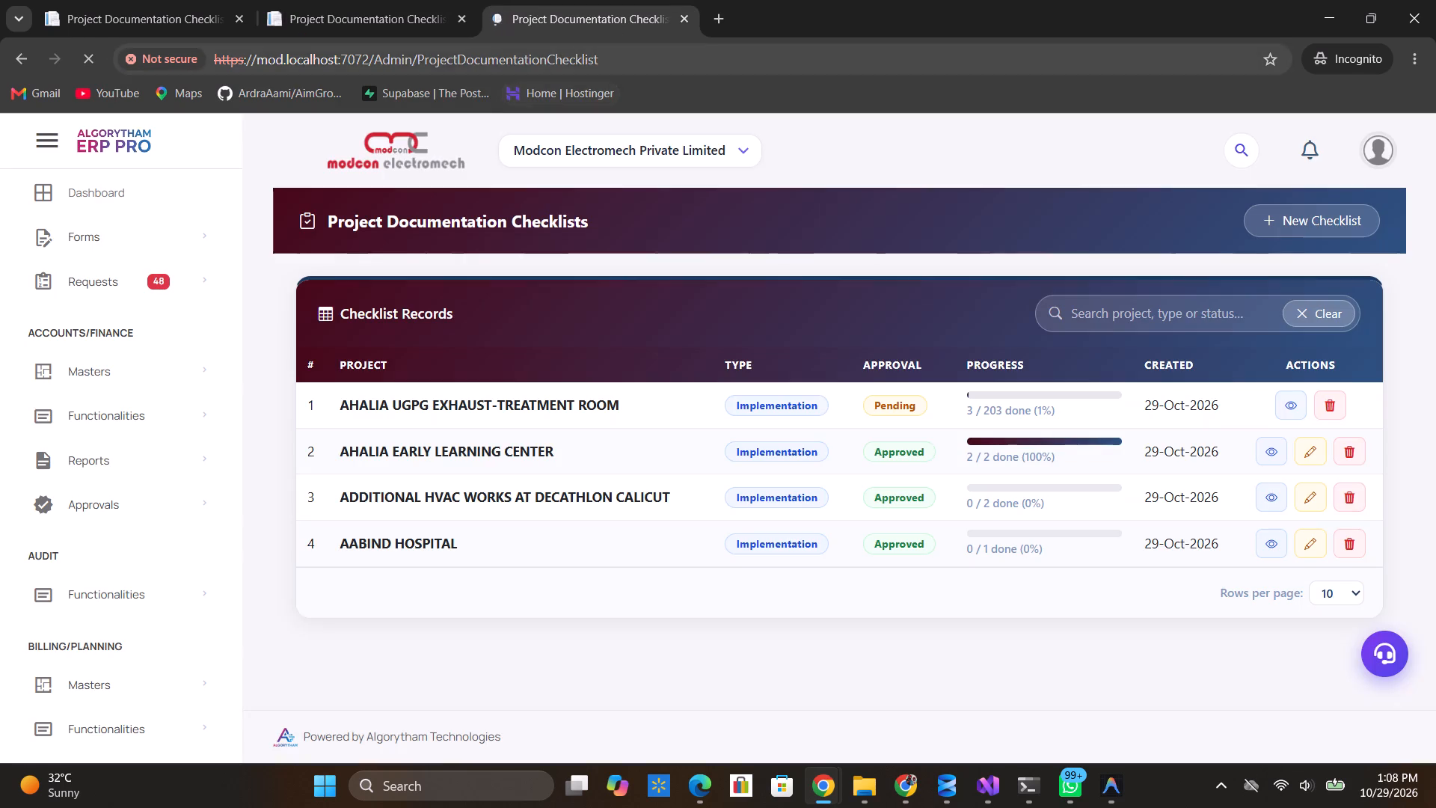
pyautogui.click(616, 63)
pyautogui.press('Right')
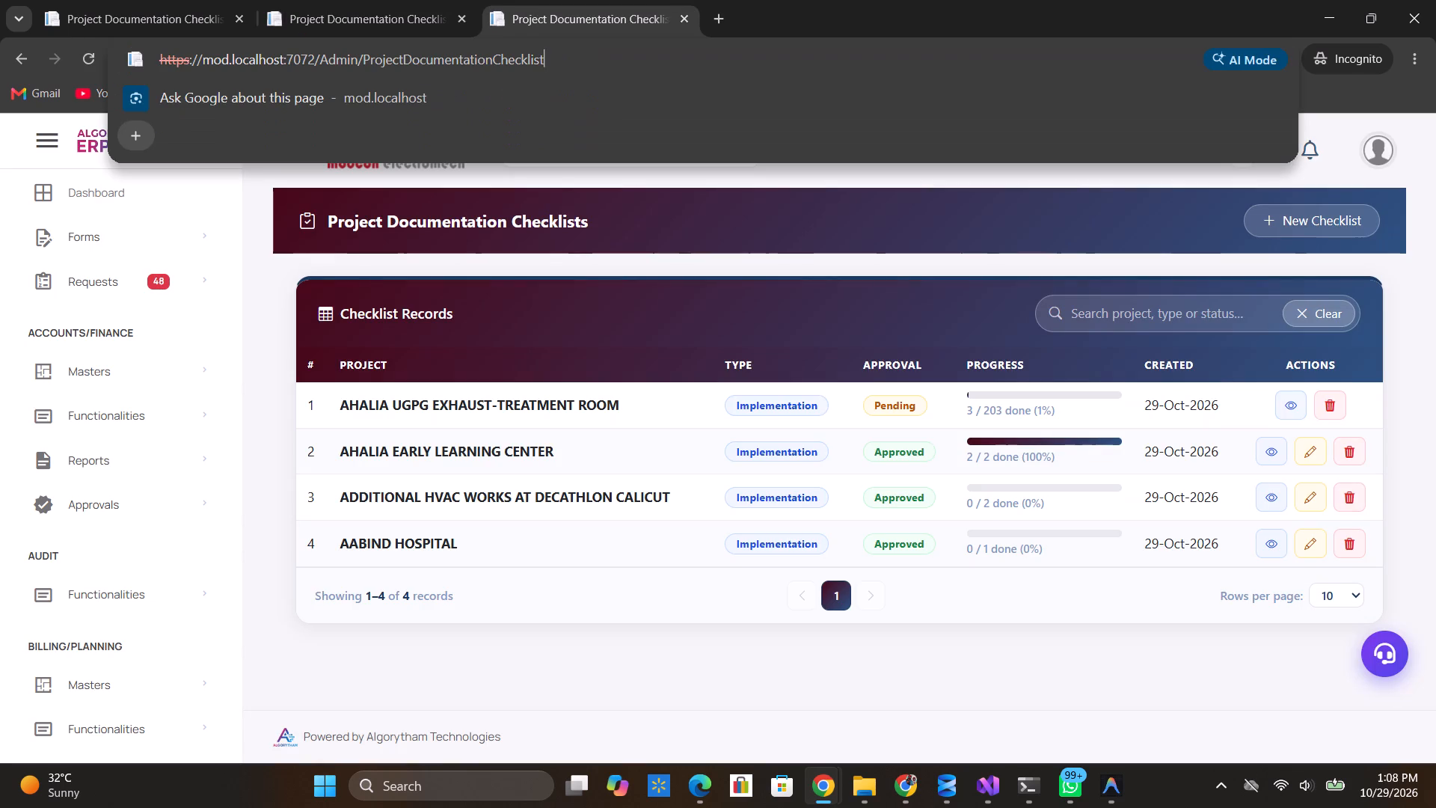
pyautogui.write('view')
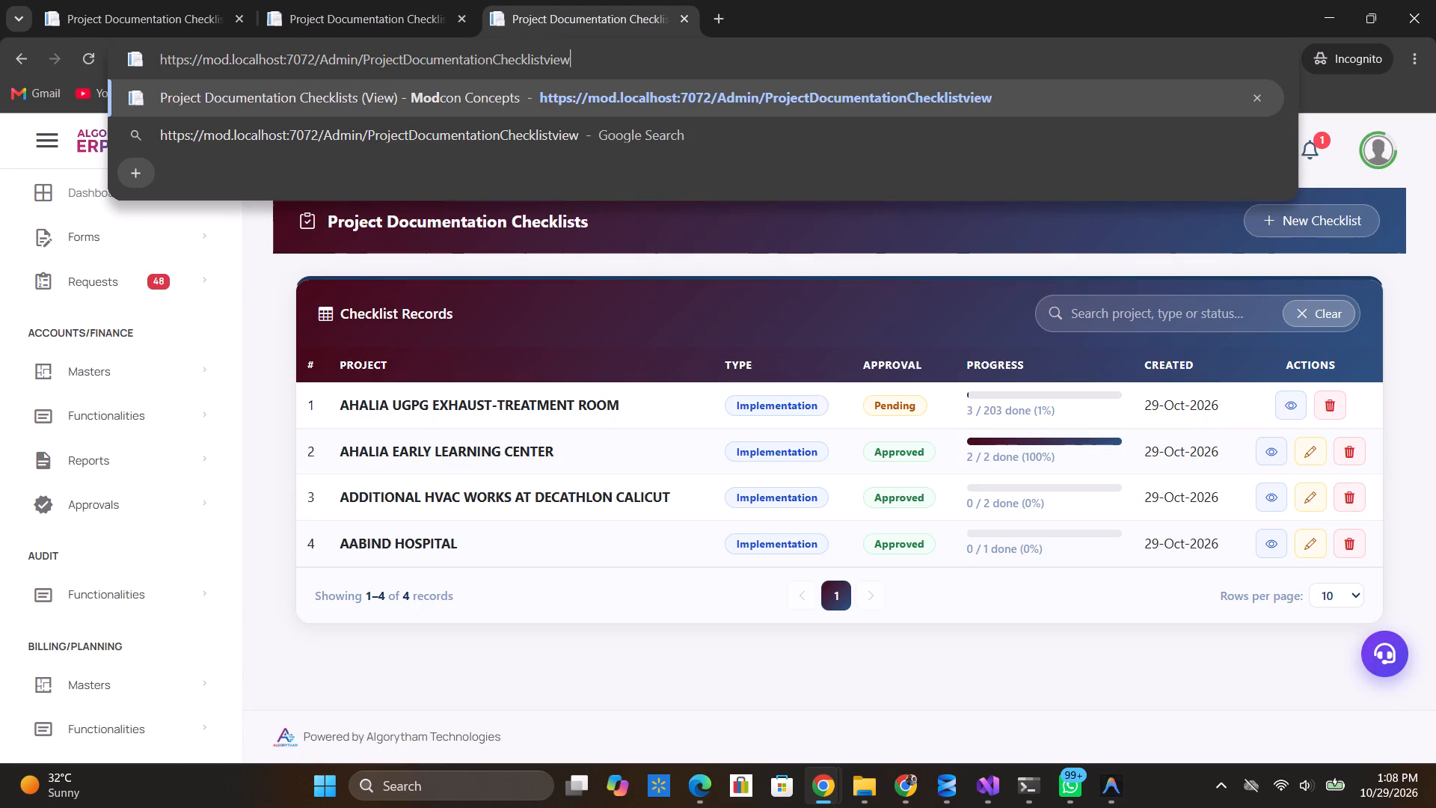
pyautogui.press('Down')
pyautogui.press('Up')
pyautogui.press('Return')
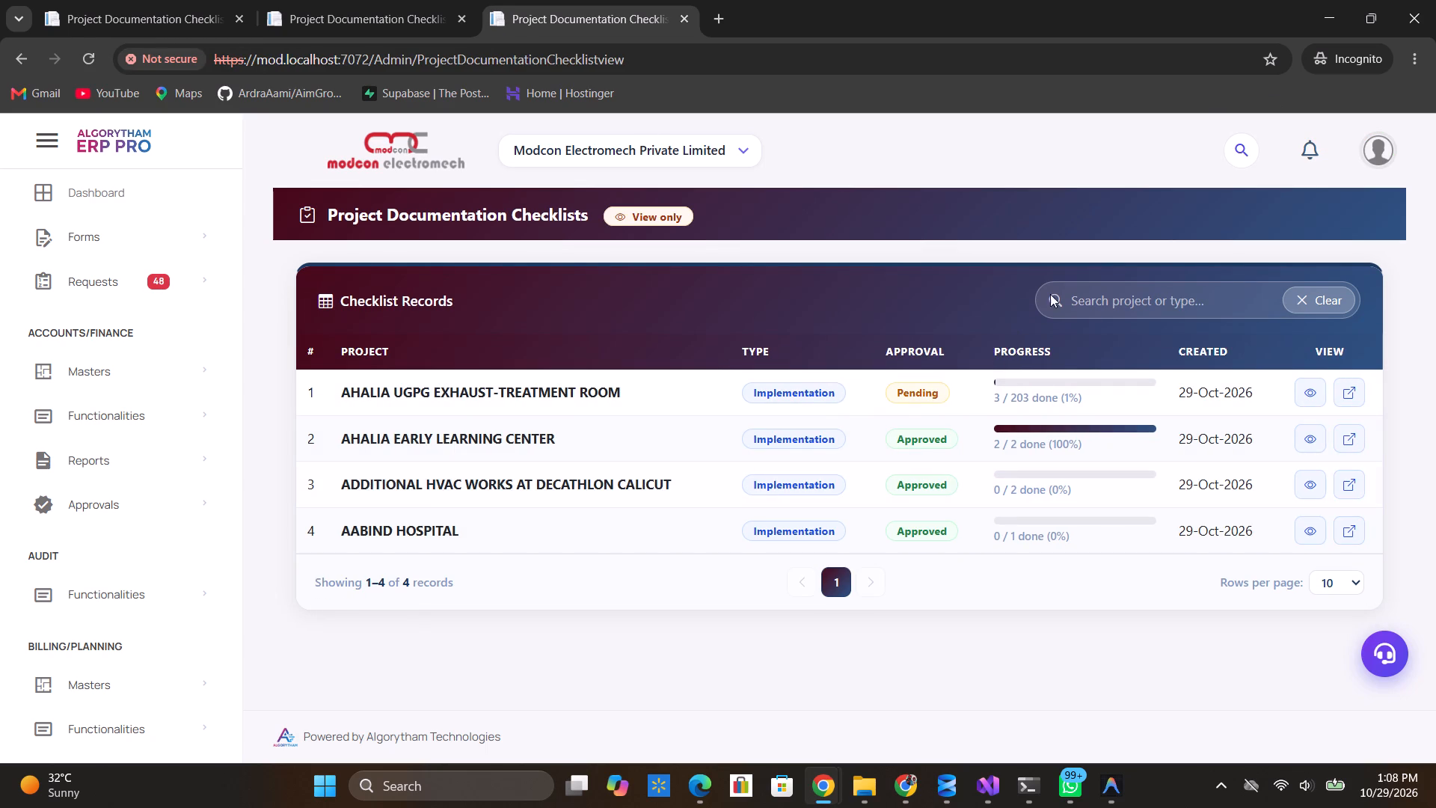
# Examine the document rows and statuses of the AHALIA EARLY LEARNING CENTER and AHALIA UGPG EXHAUST-TREATMENT ROOM checklists, closing each preview.
pyautogui.click(1306, 444)
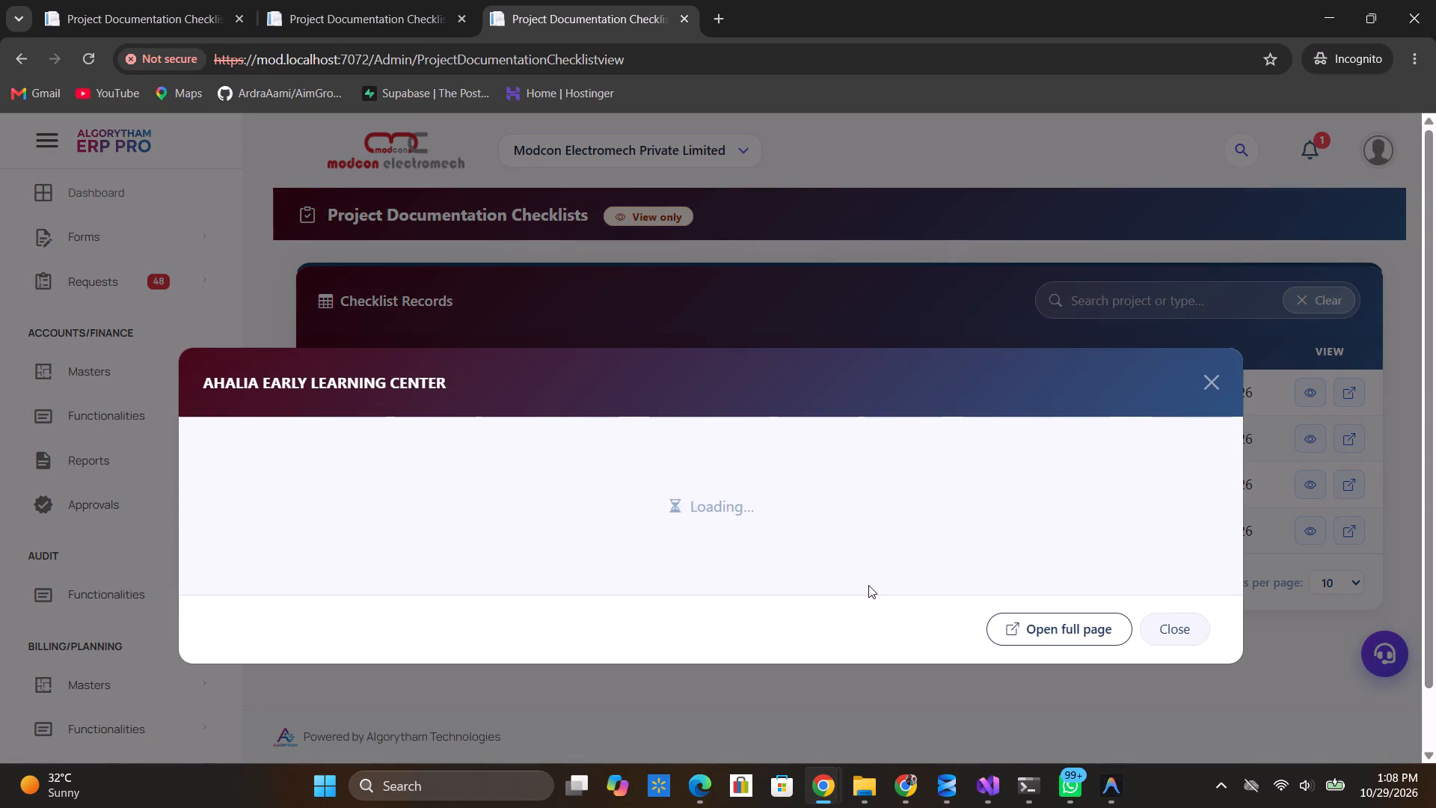
pyautogui.scroll(-3, 868, 585)
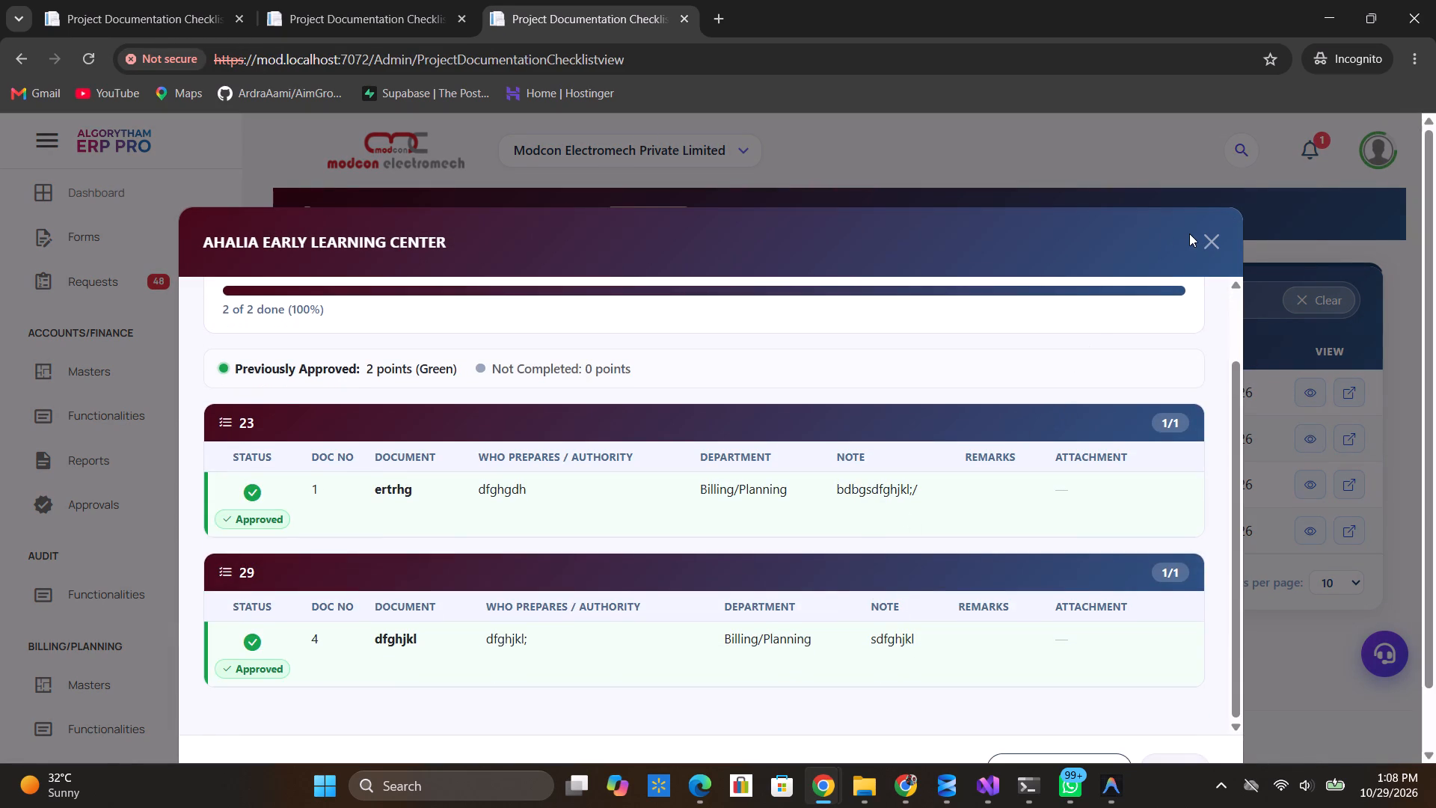
pyautogui.click(1202, 236)
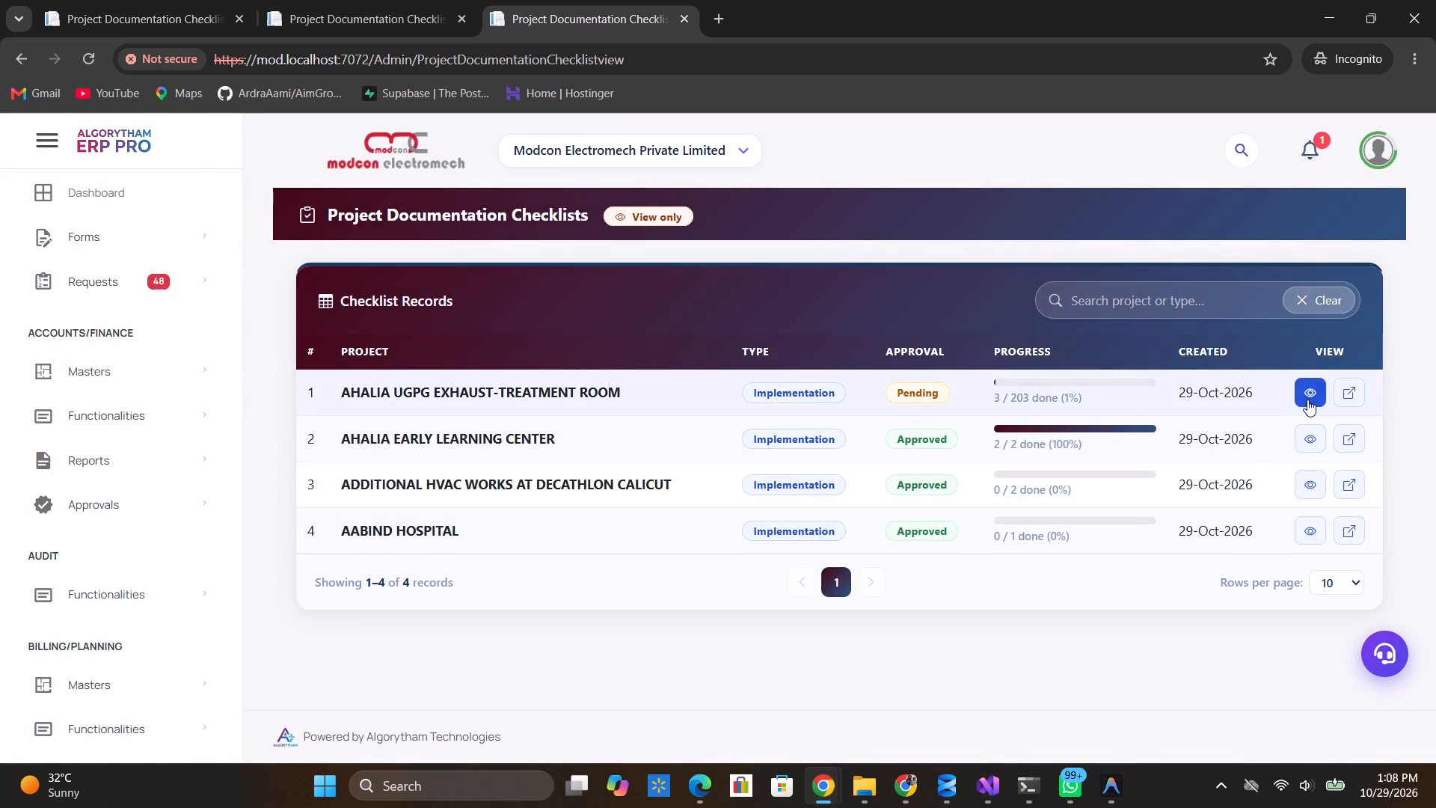
pyautogui.click(1307, 400)
pyautogui.scroll(-3, 1046, 489)
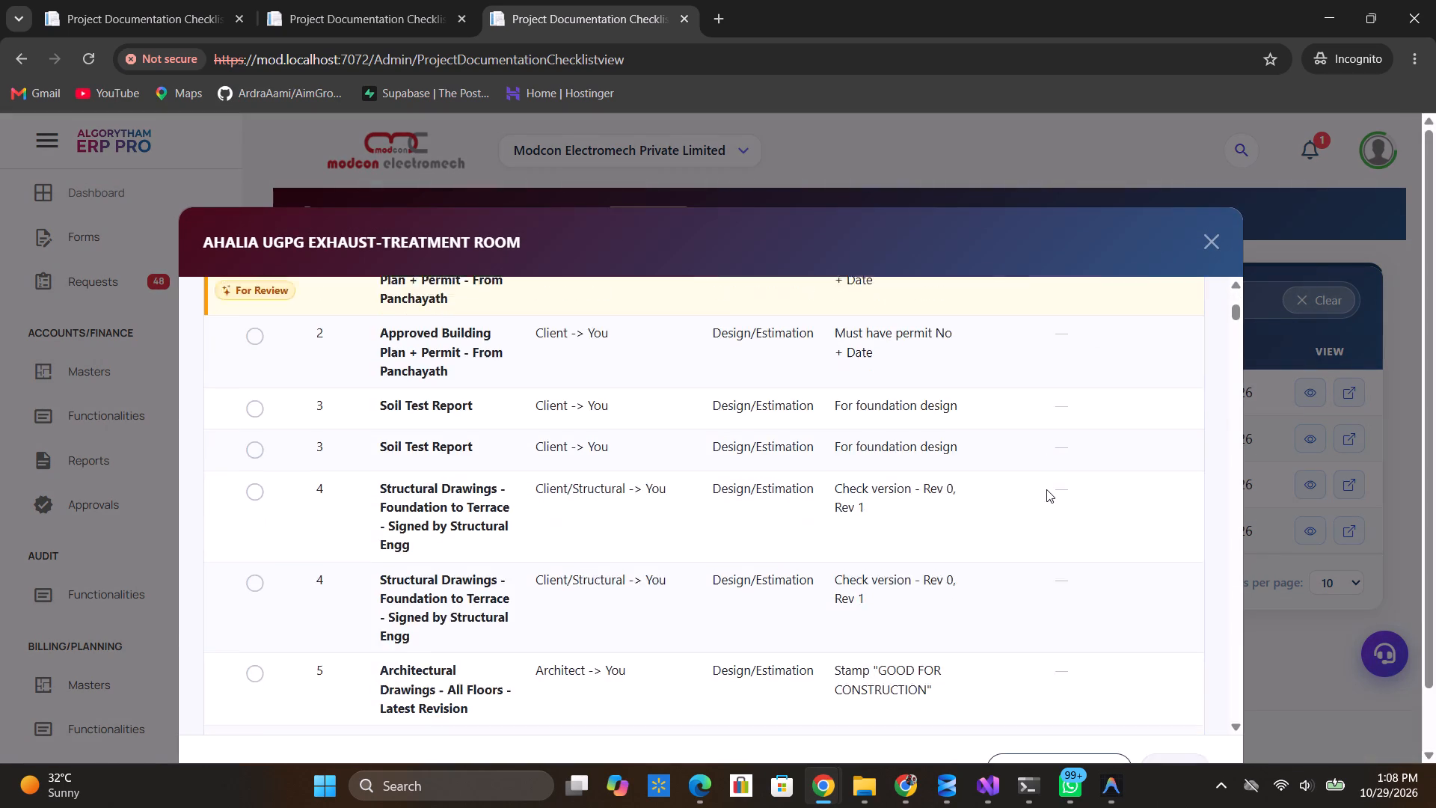
pyautogui.scroll(-17, 1046, 489)
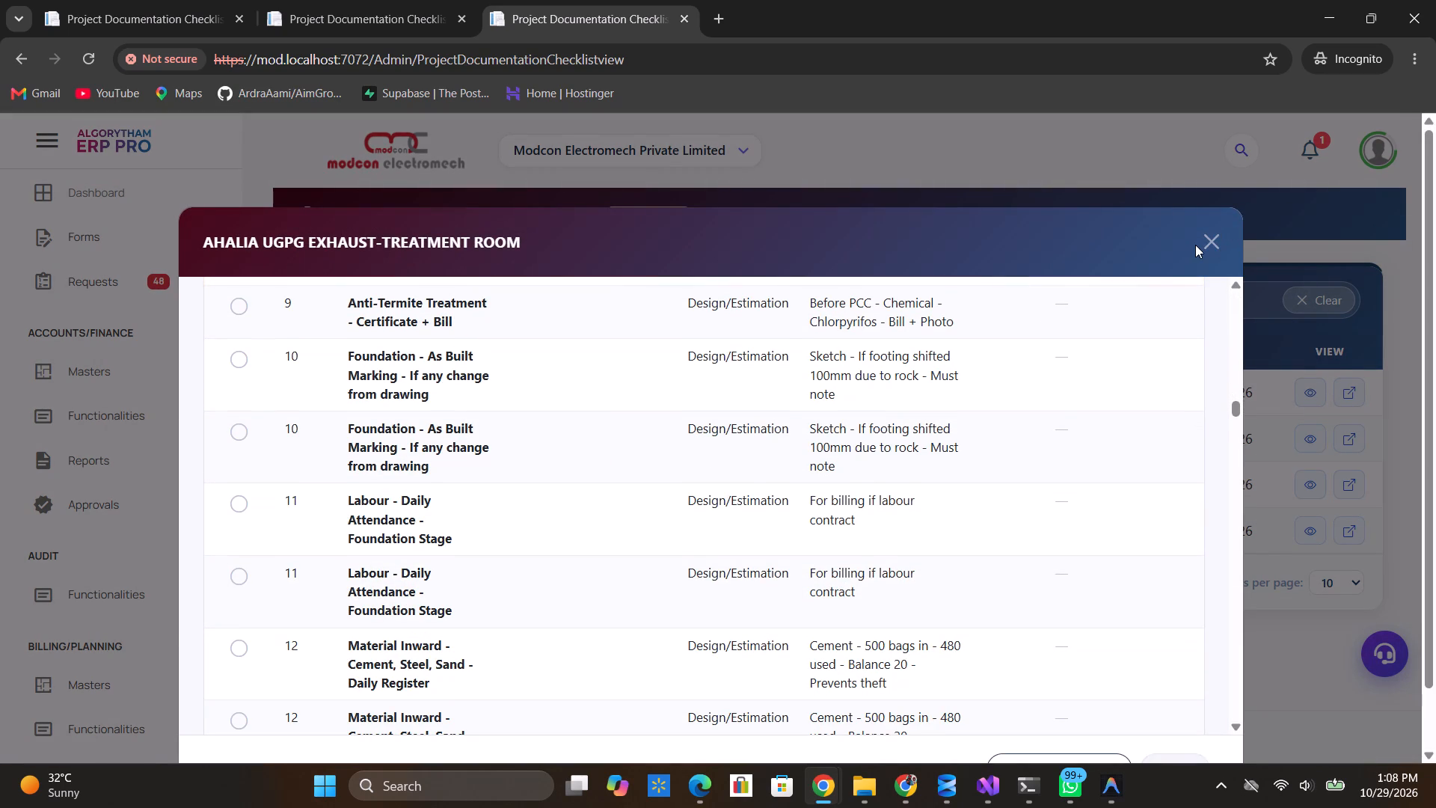
pyautogui.click(1195, 245)
pyautogui.click(1200, 244)
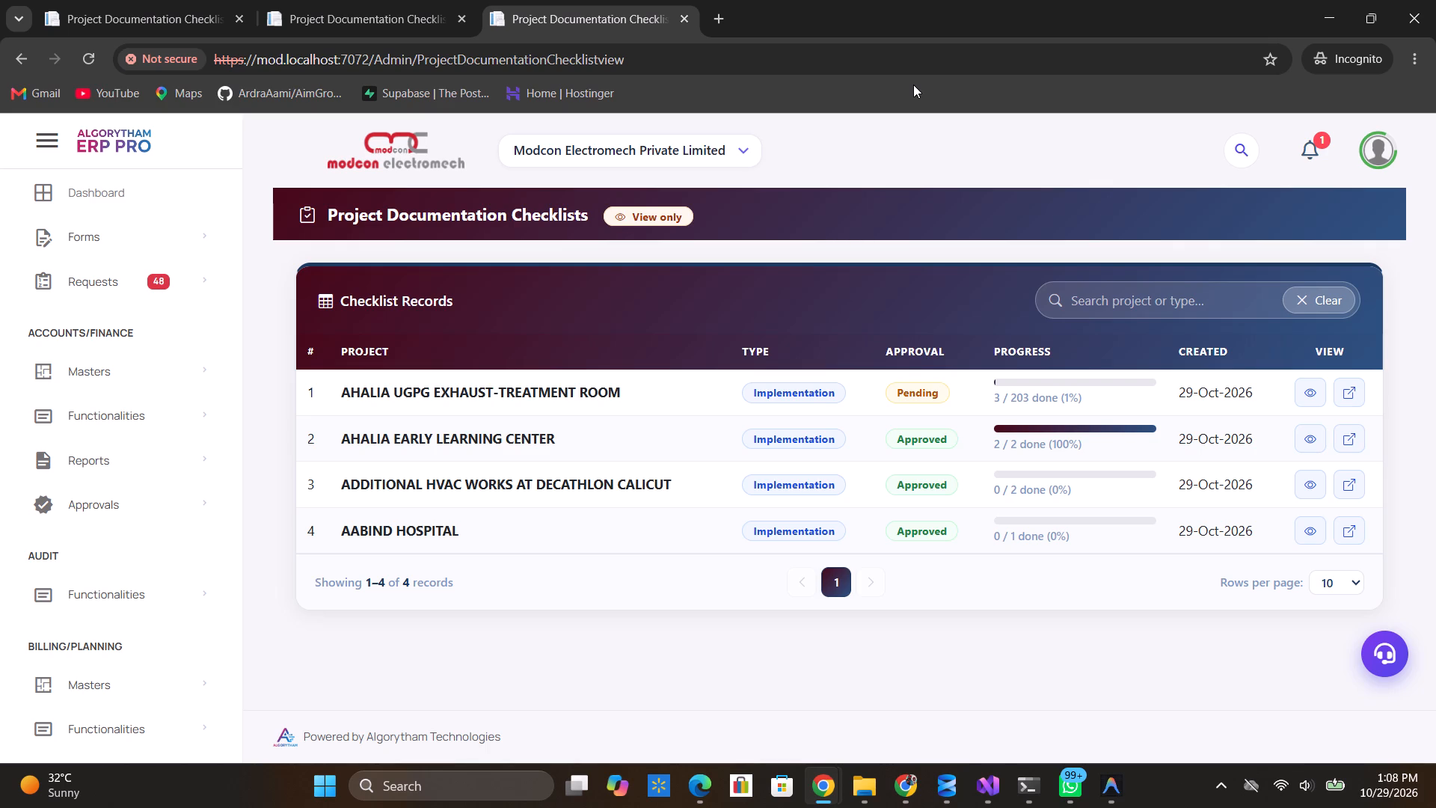
# Copy the view-only checklist page's address into a new Incognito window and open the ProjectDocumentationapproval page there.
pyautogui.click(668, 49)
pyautogui.moveTo(668, 49); pyautogui.dragTo(362, 95)
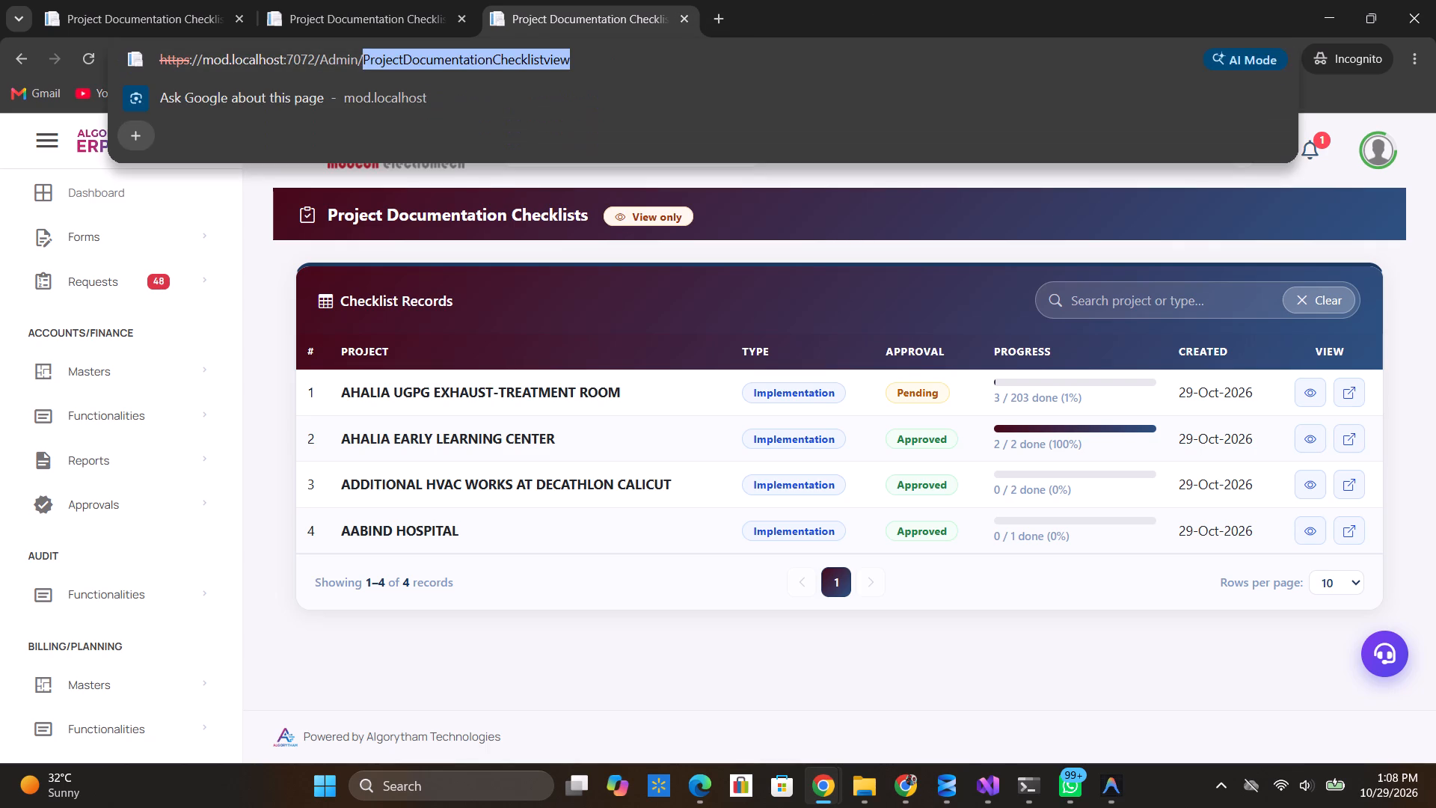
pyautogui.moveTo(362, 95); pyautogui.dragTo(73, 115)
pyautogui.hotkey('ctrl', 'c')
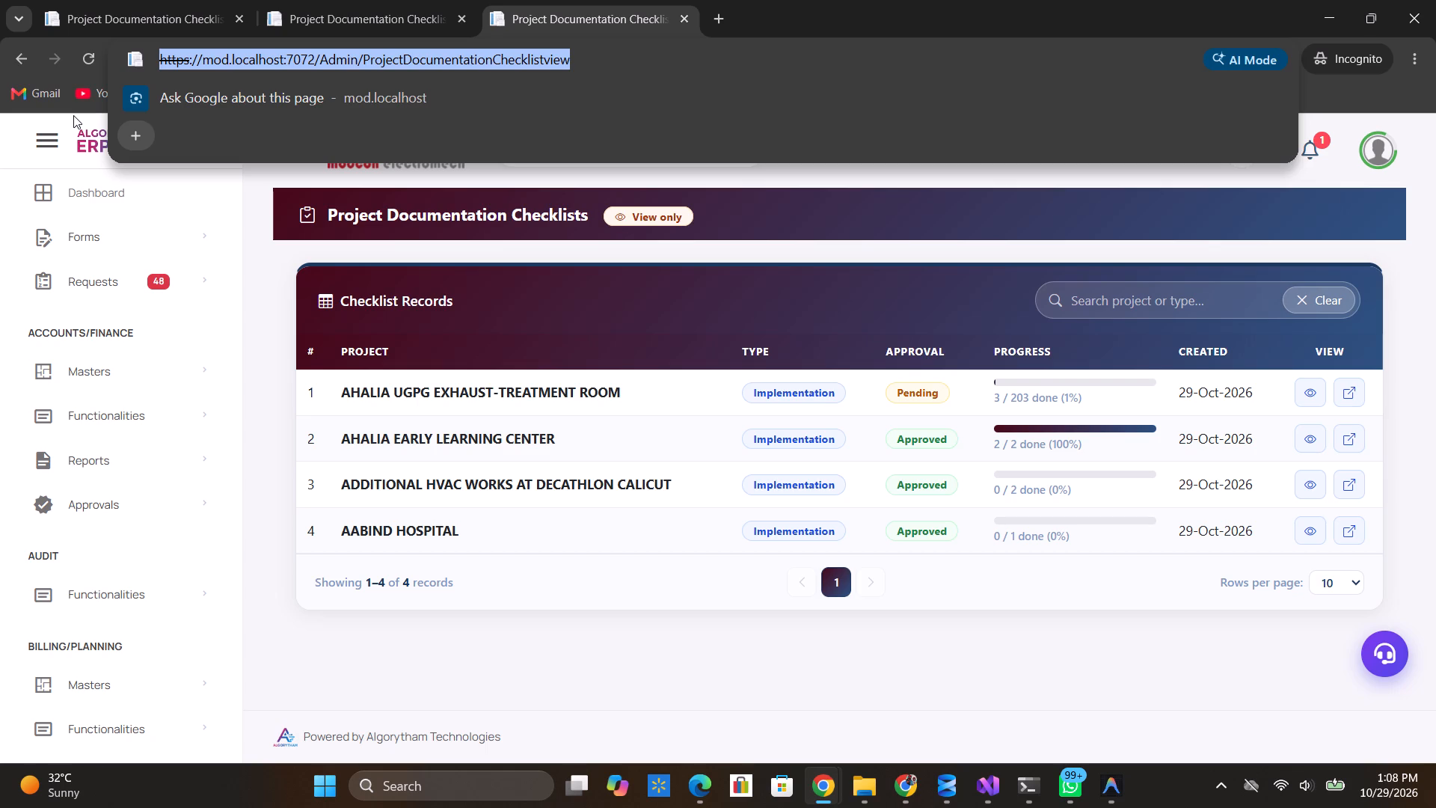
pyautogui.click(1414, 61)
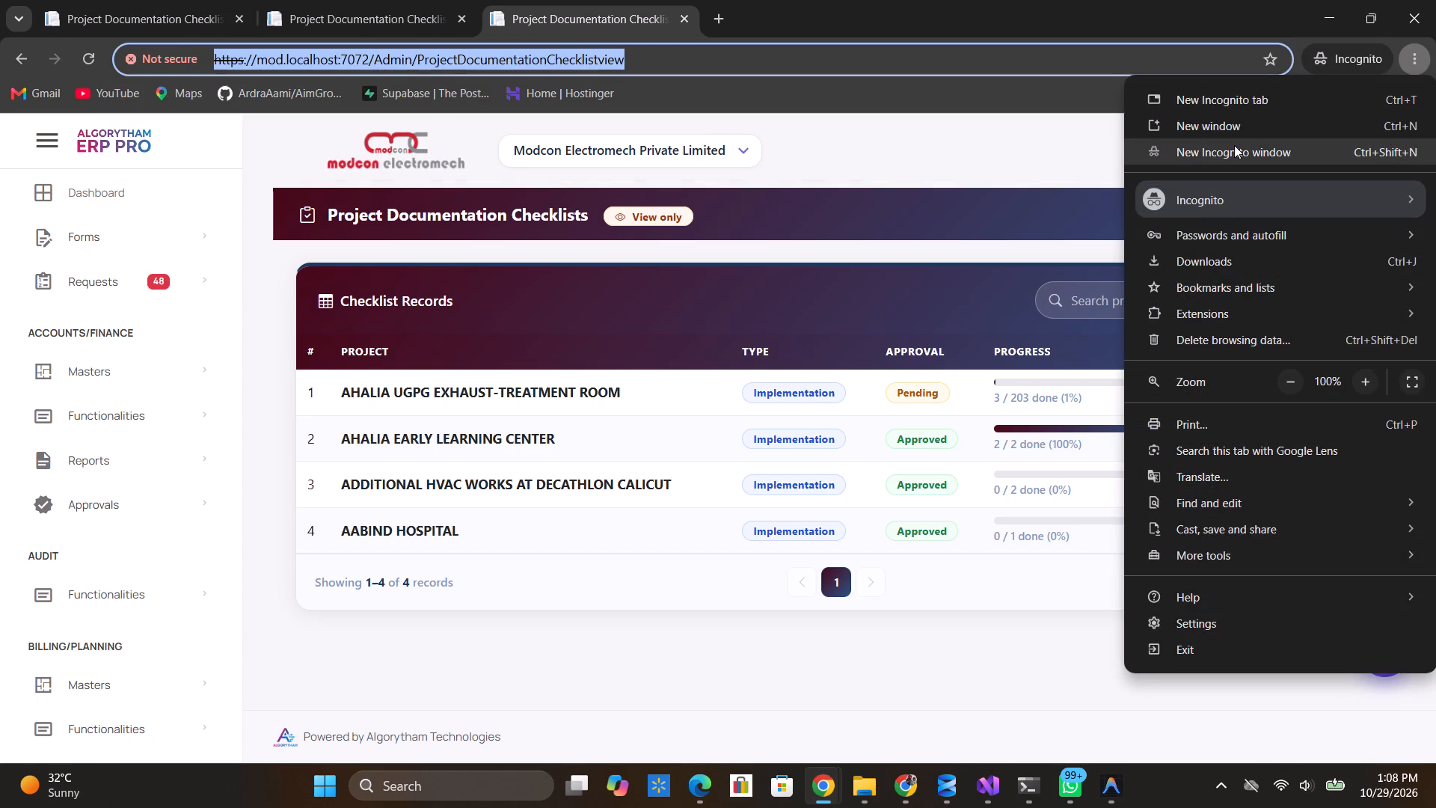
pyautogui.click(1234, 145)
pyautogui.hotkey('ctrl', 'v')
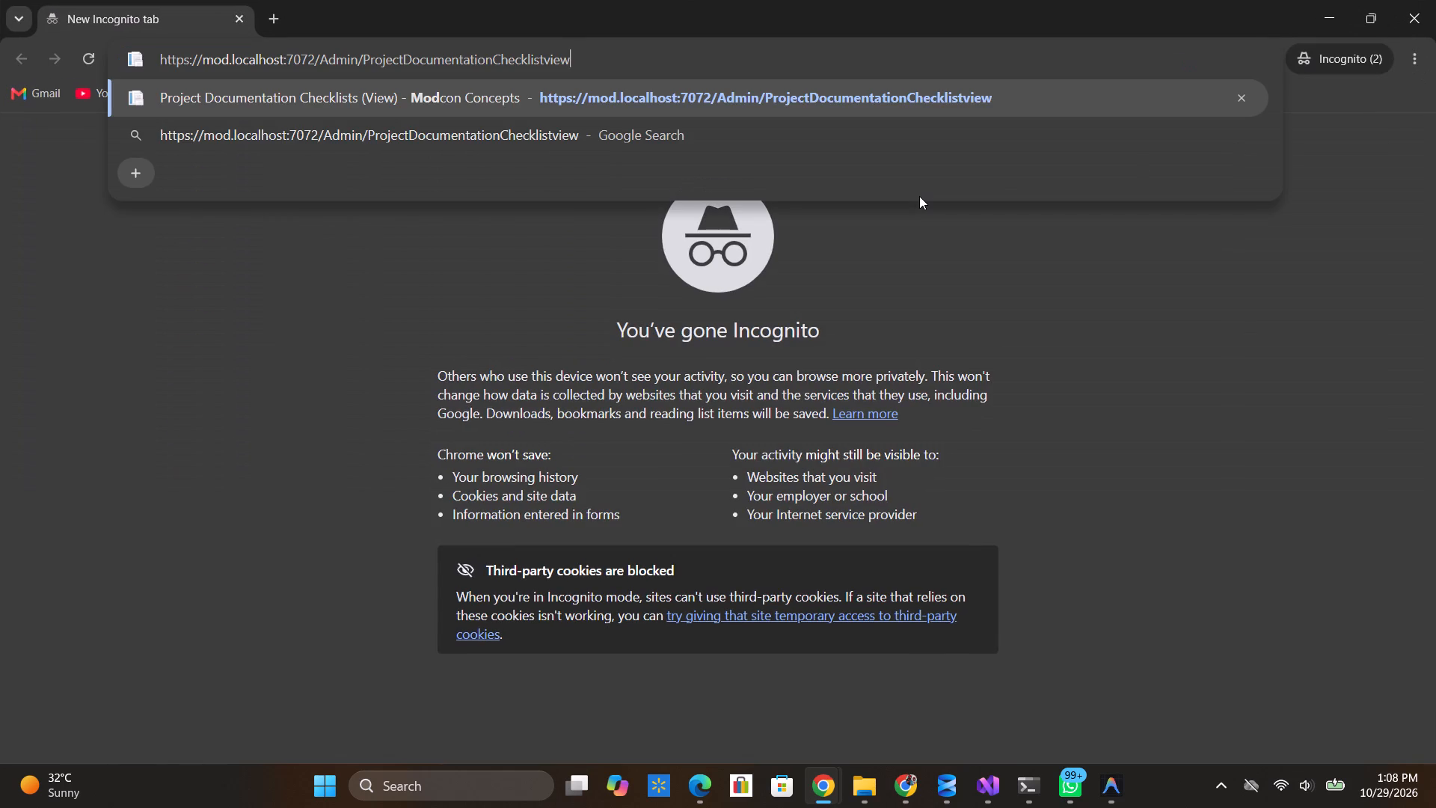
# Change the pasted address's page name to ProjectDocumentationapproval and open that page in the Incognito window.
pyautogui.press('Right')
pyautogui.press('BackSpace')
pyautogui.press('BackSpace')
pyautogui.press('BackSpace')
pyautogui.press('BackSpace')
pyautogui.press('BackSpace')
pyautogui.press('BackSpace')
pyautogui.press('BackSpace')
pyautogui.press('BackSpace')
pyautogui.press('BackSpace')
pyautogui.press('BackSpace')
pyautogui.press('BackSpace')
pyautogui.press('BackSpace')
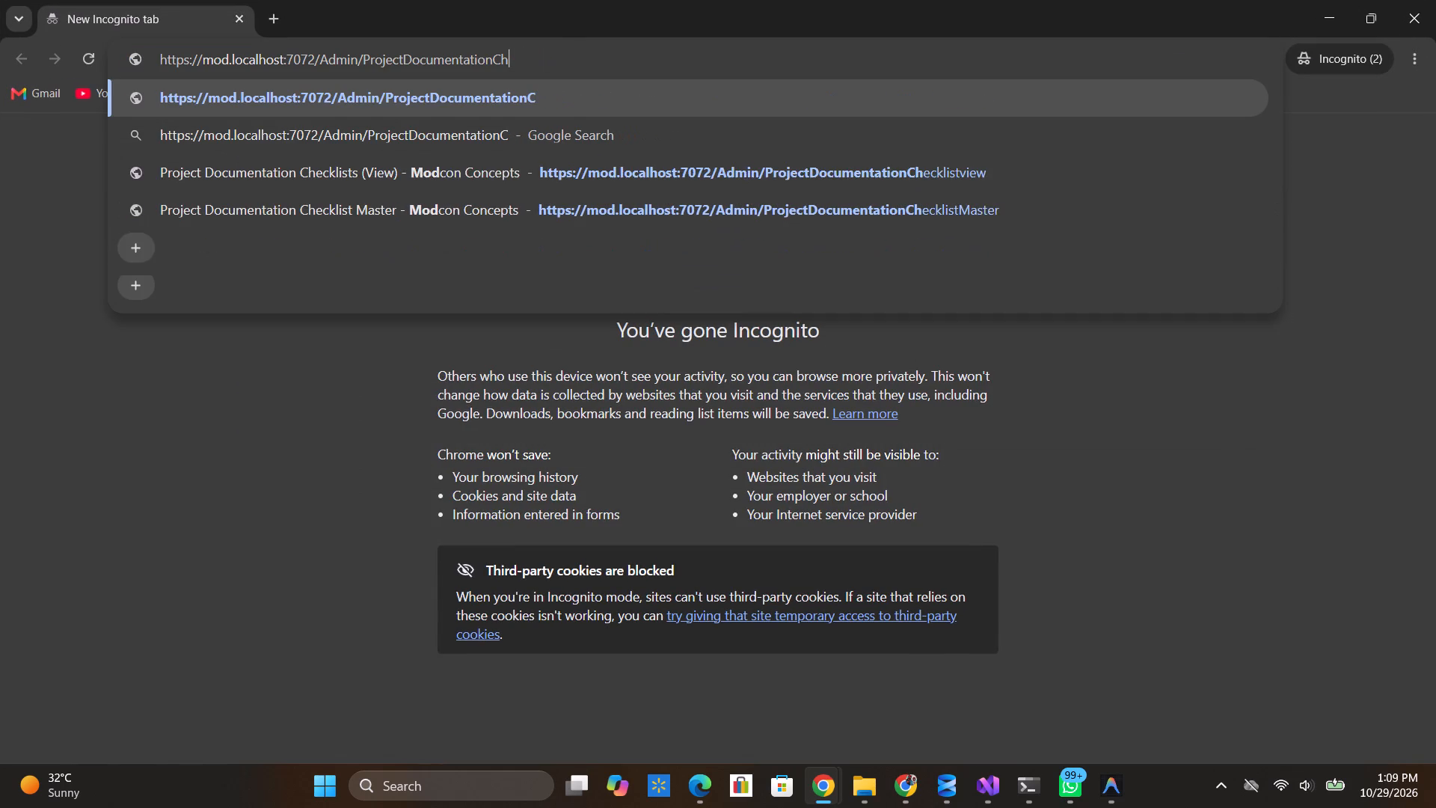
pyautogui.press('BackSpace')
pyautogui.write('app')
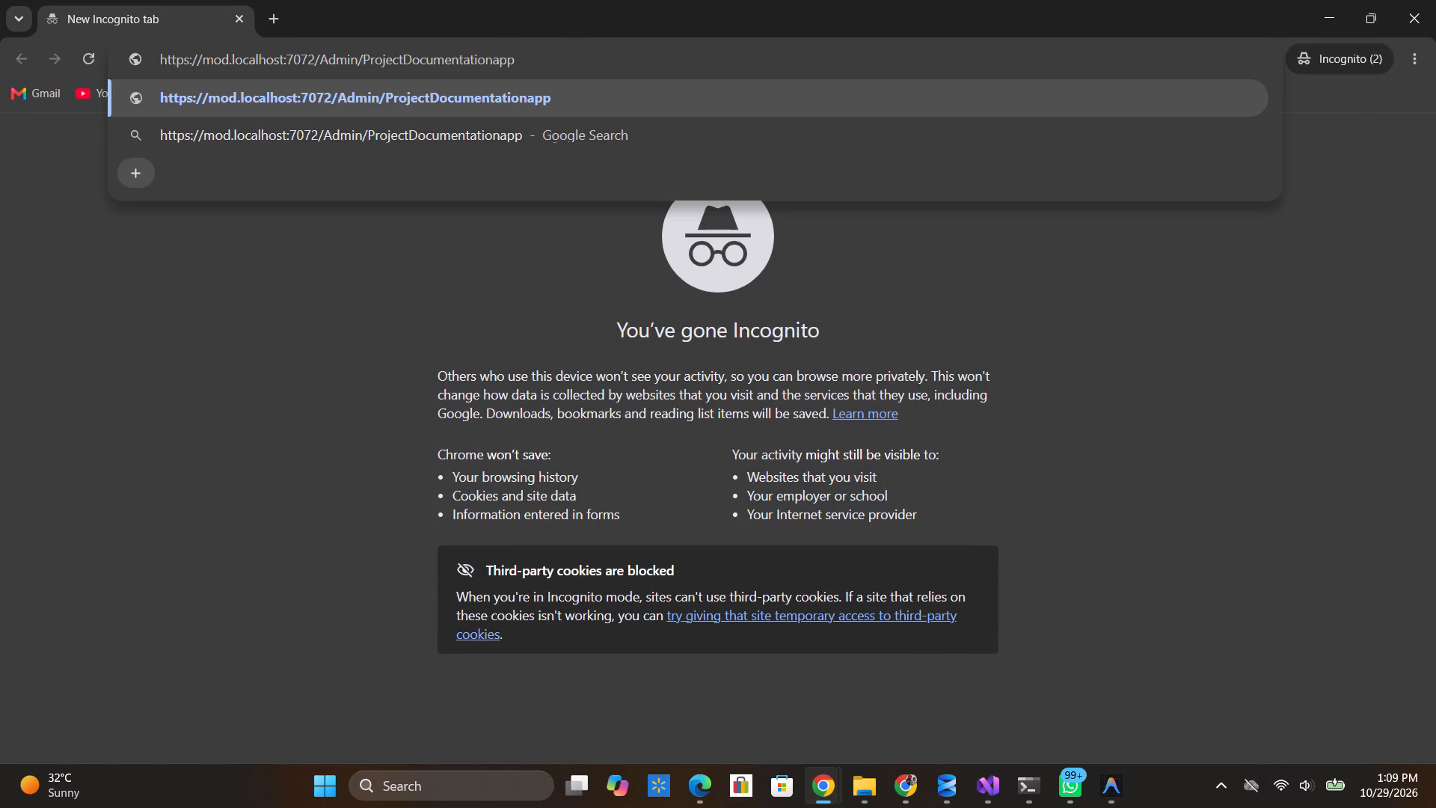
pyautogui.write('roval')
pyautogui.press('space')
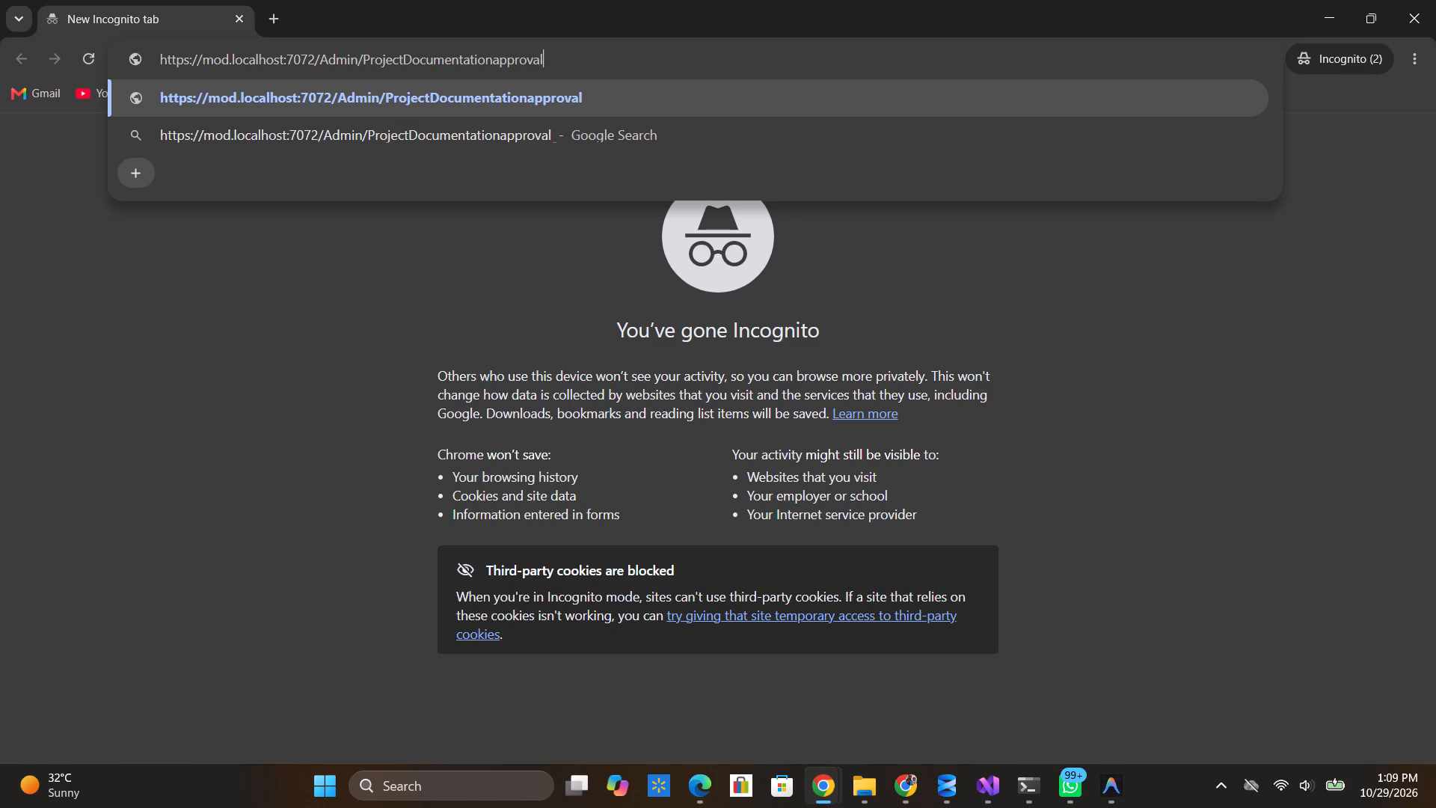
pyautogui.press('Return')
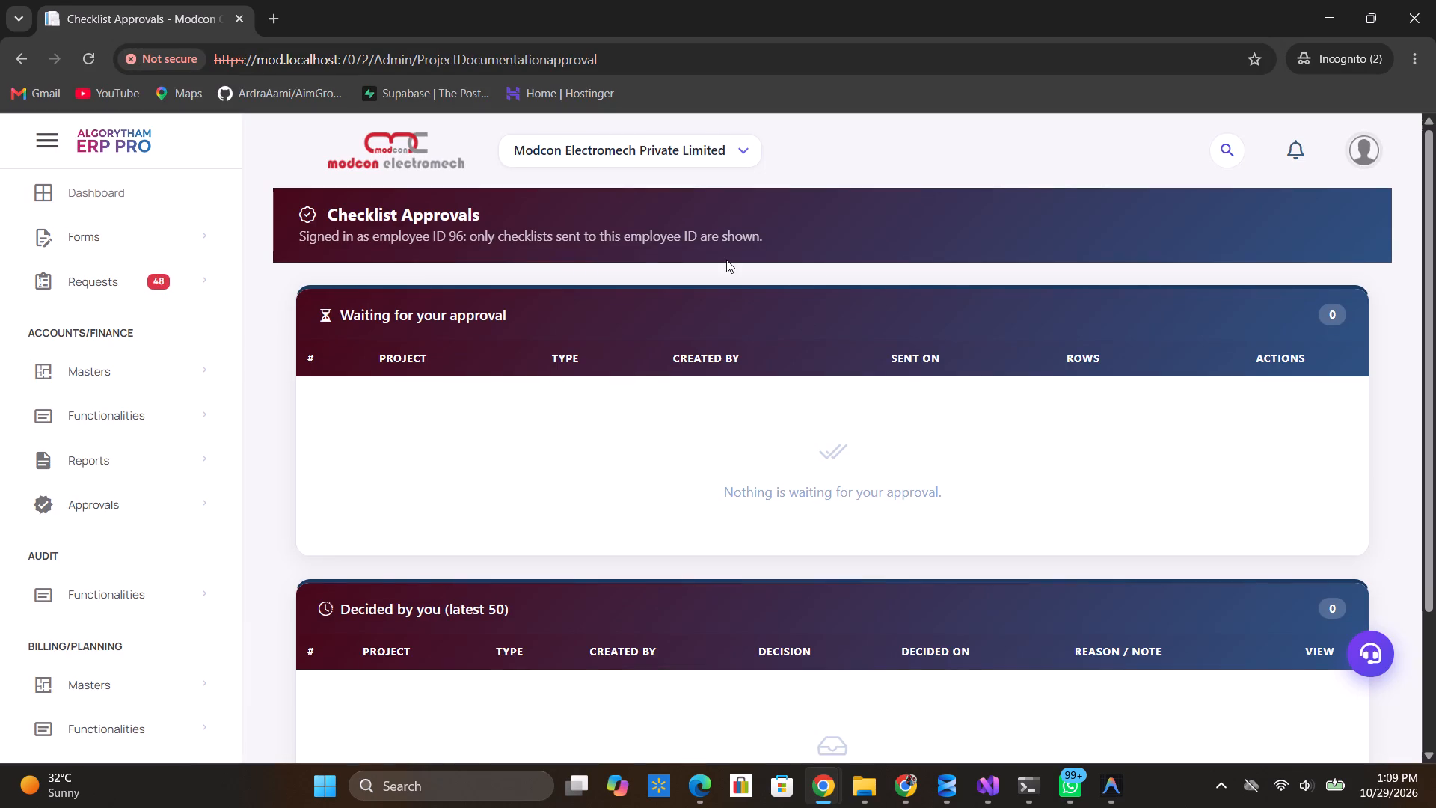
# Reload the Checklist Approvals page and check its waiting-for-approval and decided lists for the submitted checklist.
pyautogui.scroll(-1, 467, 290)
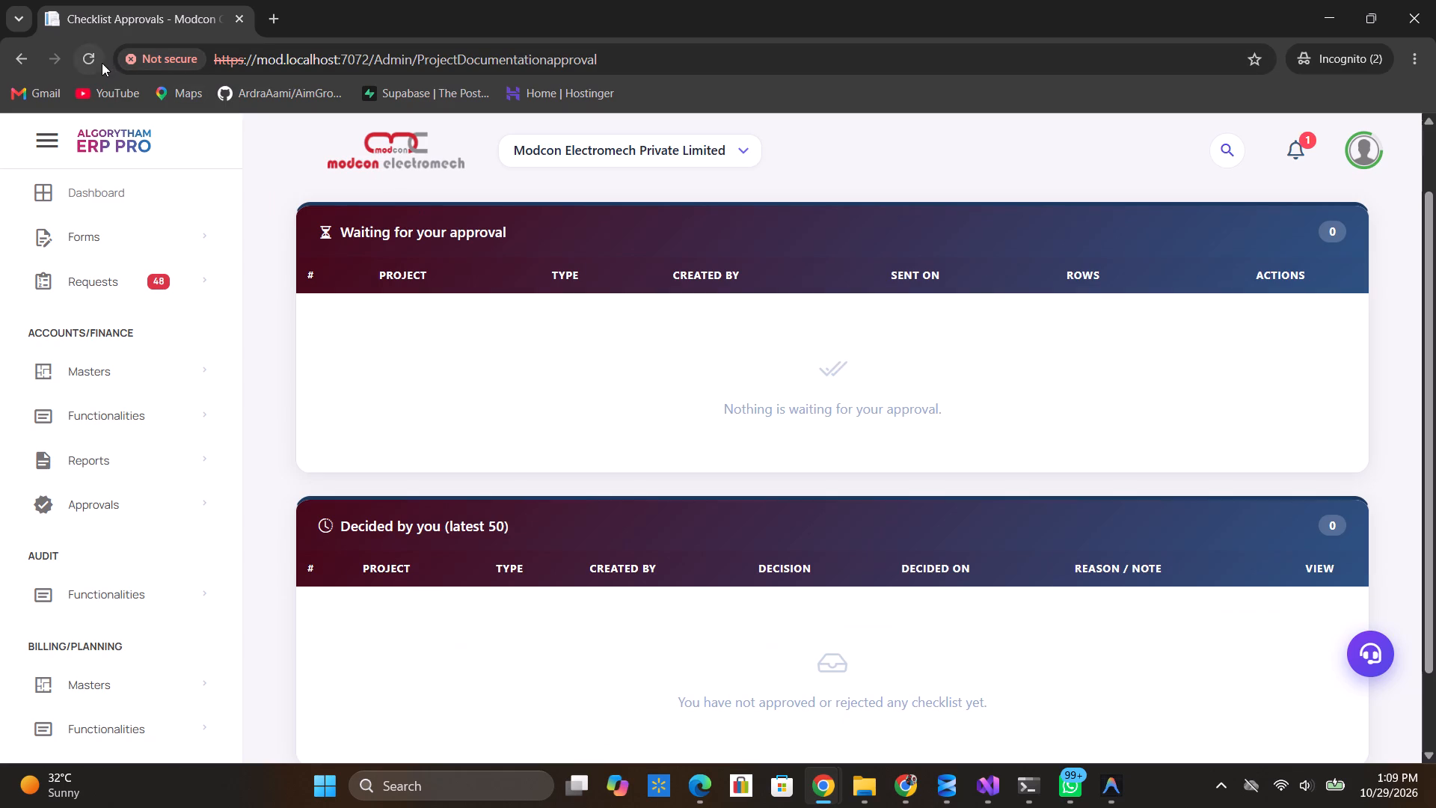
pyautogui.click(92, 56)
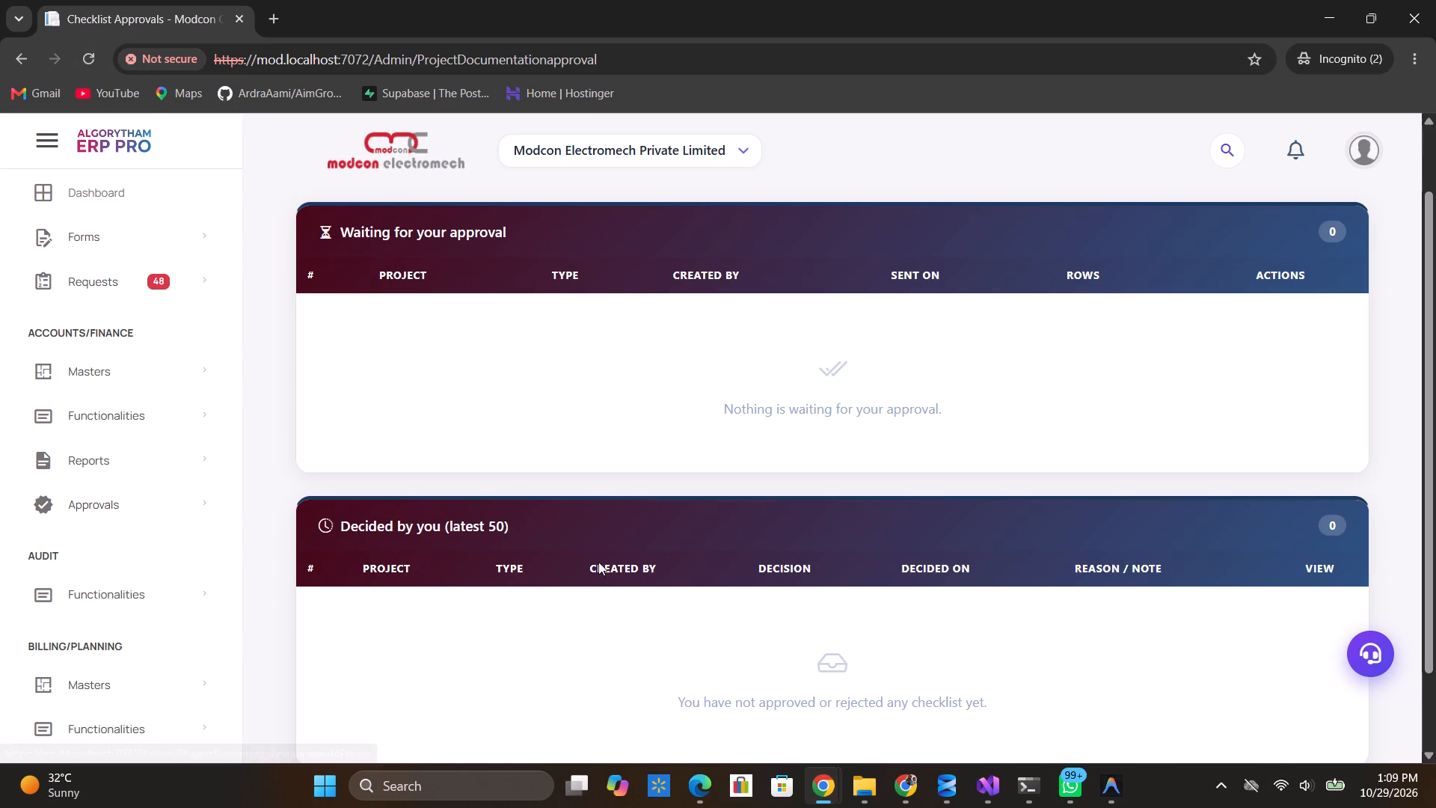
pyautogui.scroll(-1, 604, 575)
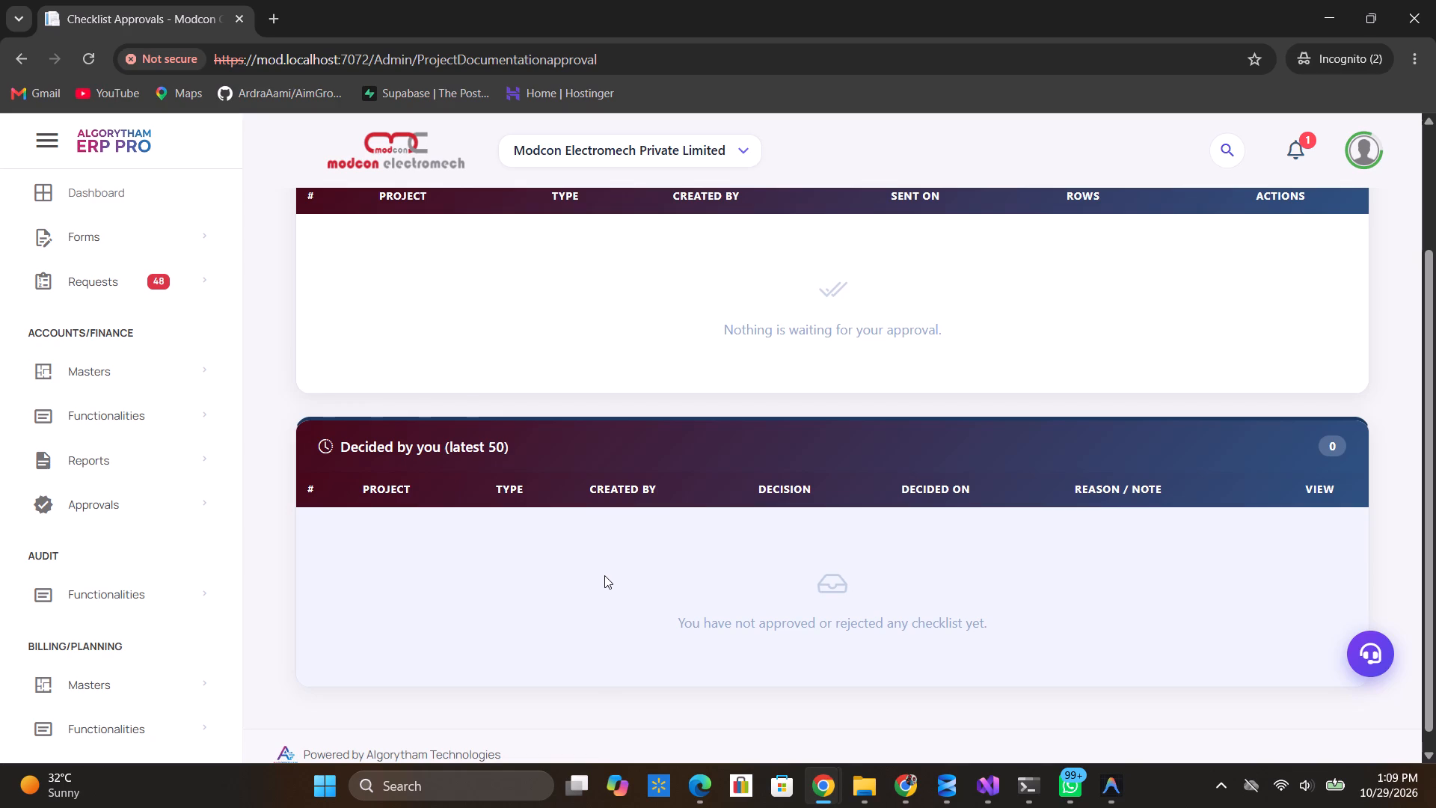
pyautogui.scroll(2, 604, 575)
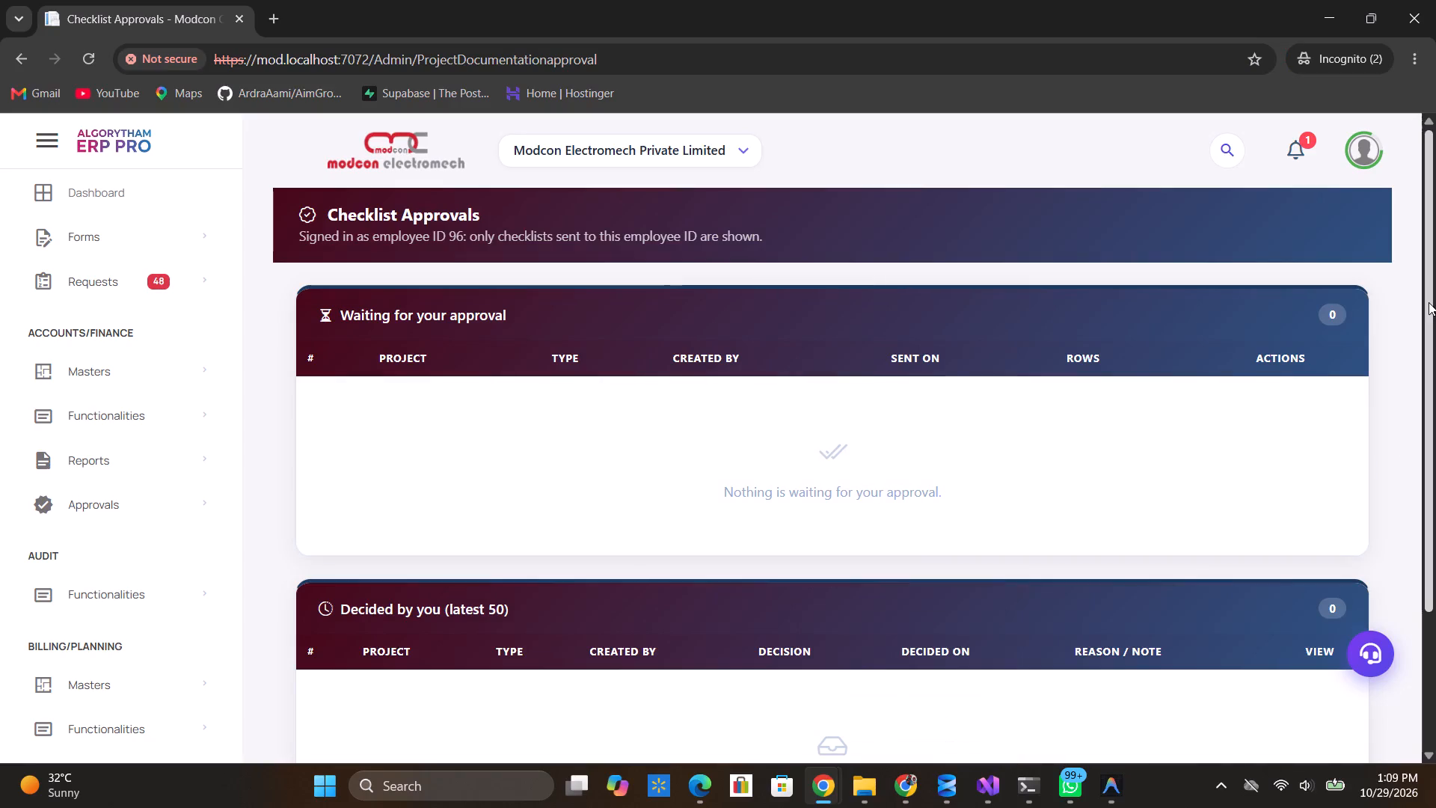
# Open the signed-in account's profile options on the Checklist Approvals page.
pyautogui.click(1365, 156)
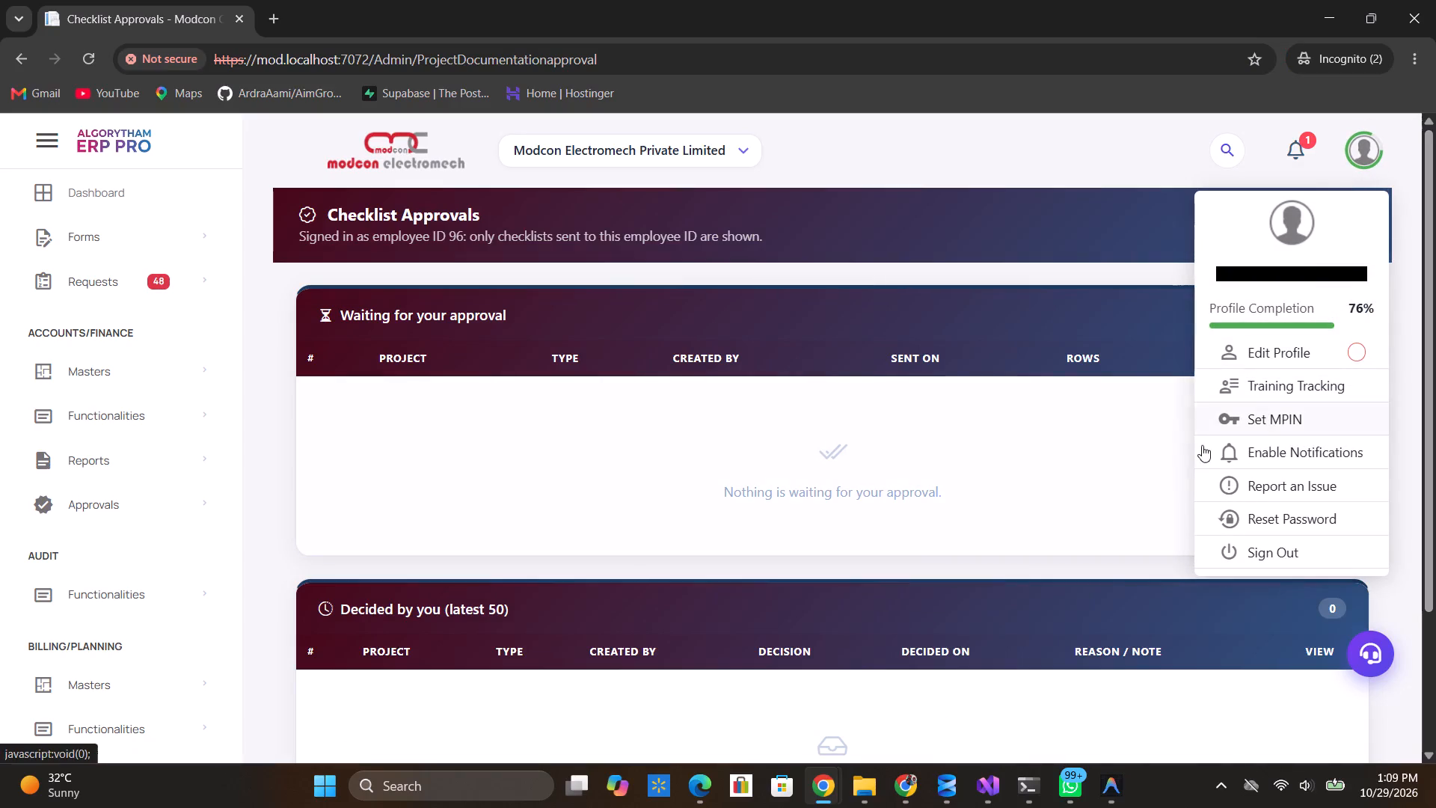
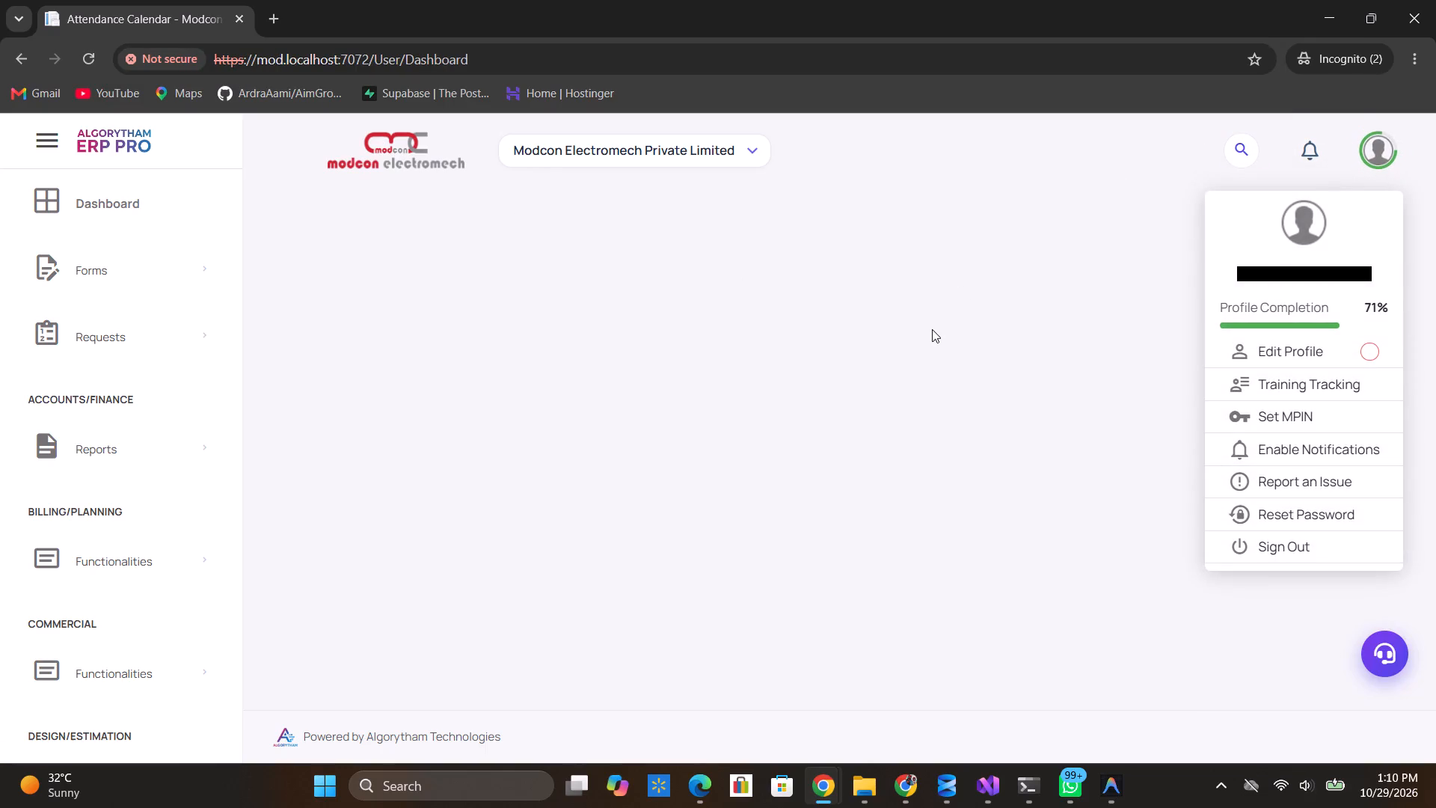
# Open the Admin/projectdocumentationapproval page by changing the address from the user dashboard.
pyautogui.click(500, 49)
pyautogui.press('Right')
pyautogui.press('BackSpace')
pyautogui.press('BackSpace')
pyautogui.press('BackSpace')
pyautogui.press('BackSpace')
pyautogui.press('BackSpace')
pyautogui.press('BackSpace')
pyautogui.press('BackSpace')
pyautogui.press('BackSpace')
pyautogui.press('BackSpace')
pyautogui.press('BackSpace')
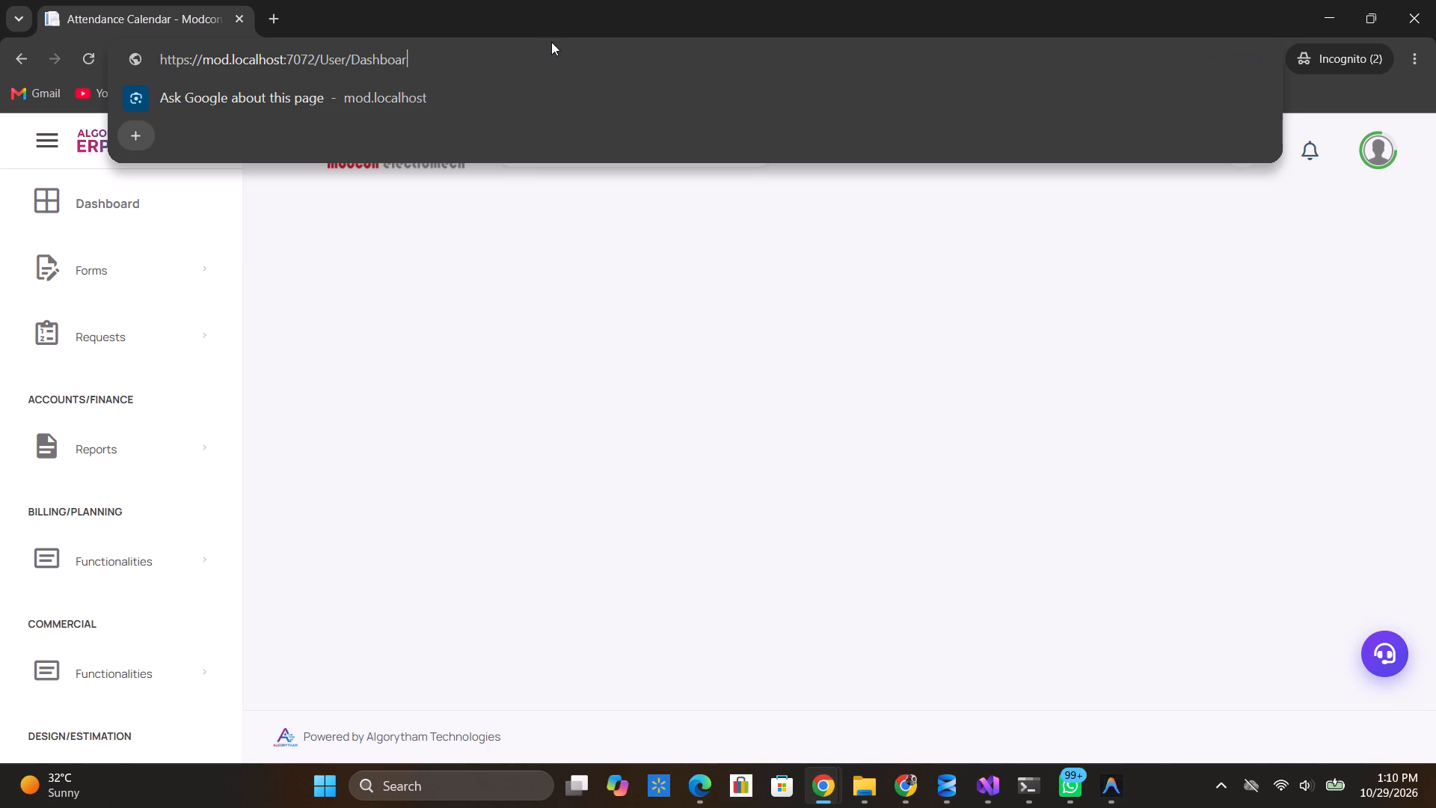
pyautogui.press('BackSpace')
pyautogui.press('BackSpace')
pyautogui.press('BackSpace')
pyautogui.press('BackSpace')
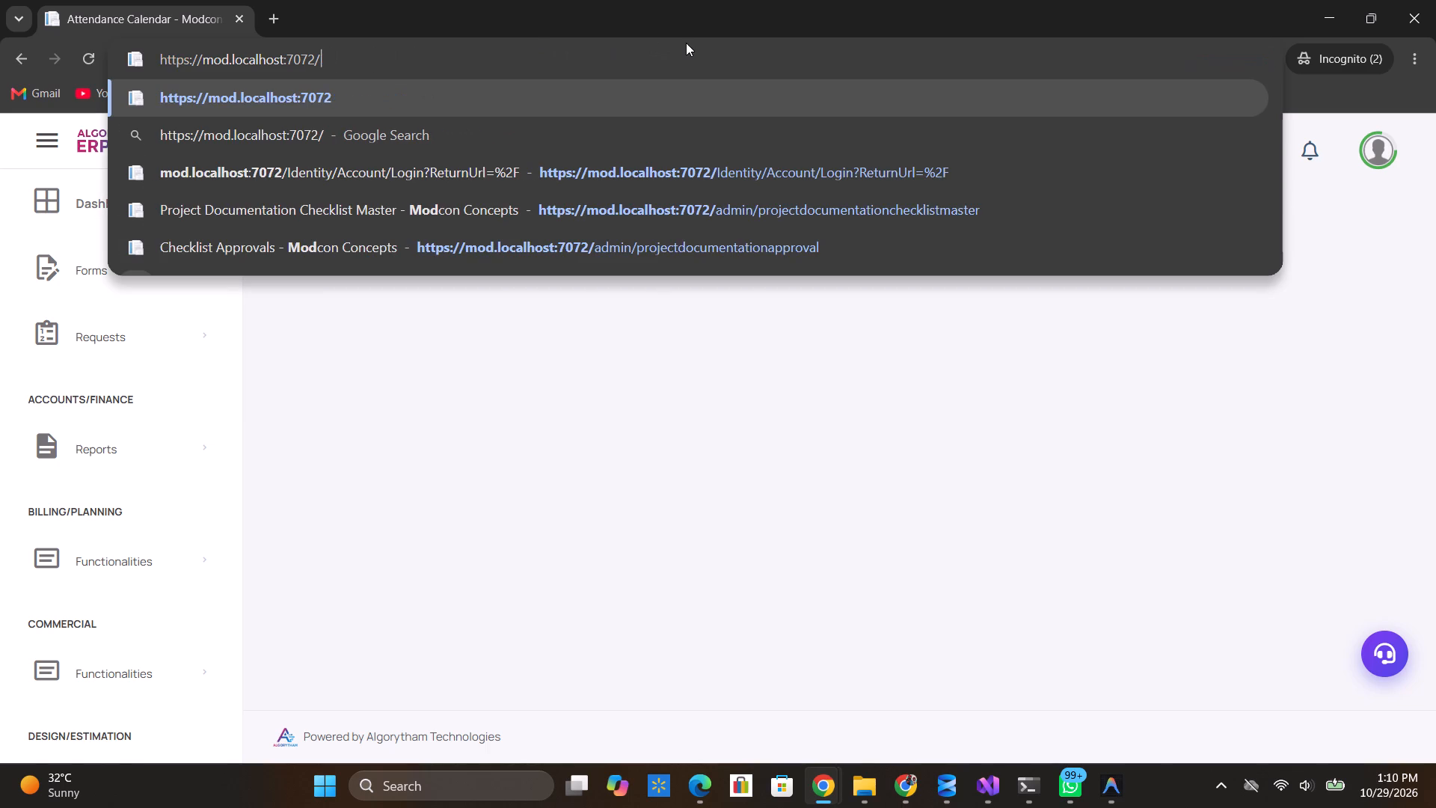
pyautogui.write('dmin/')
pyautogui.write('projectdocumentatio')
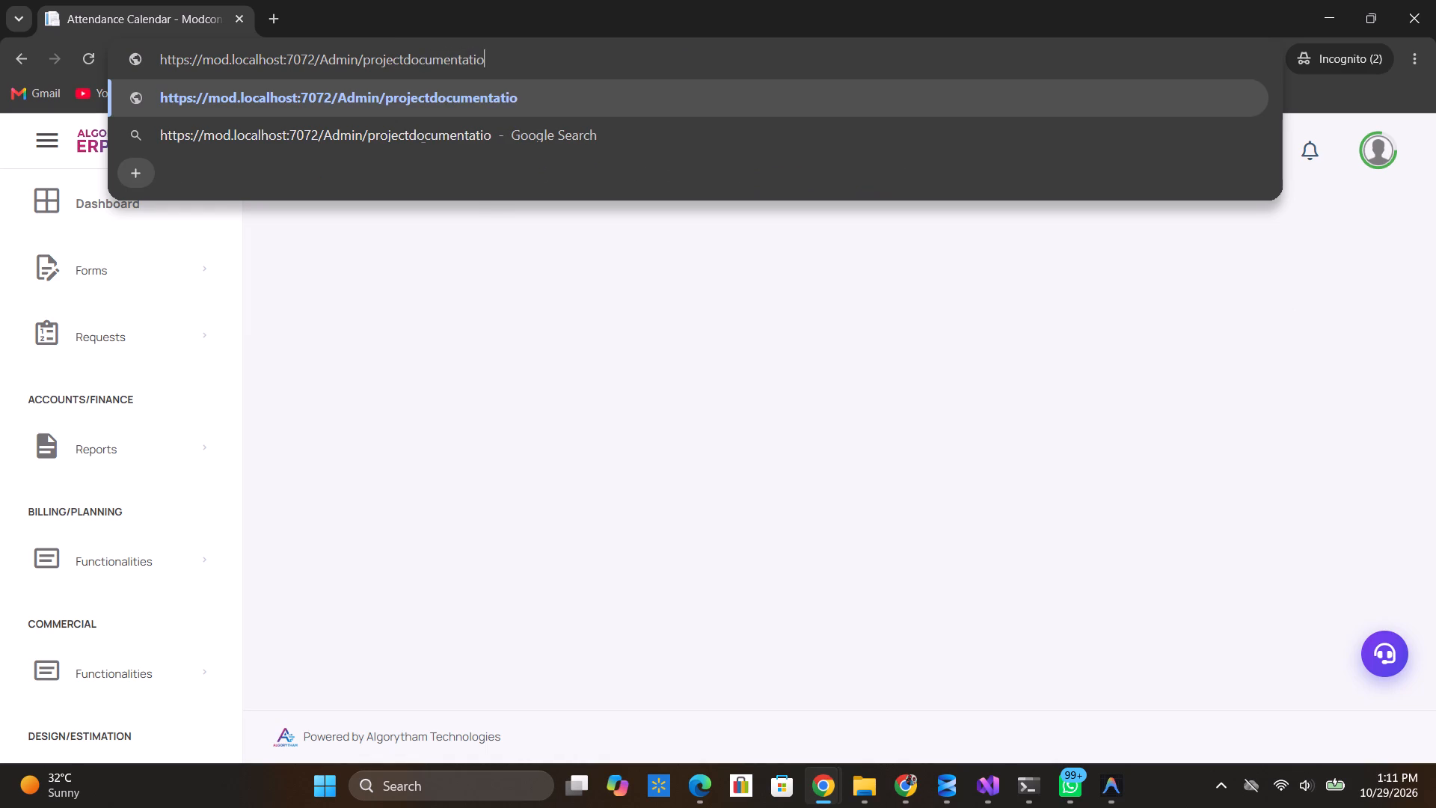
pyautogui.press('n')
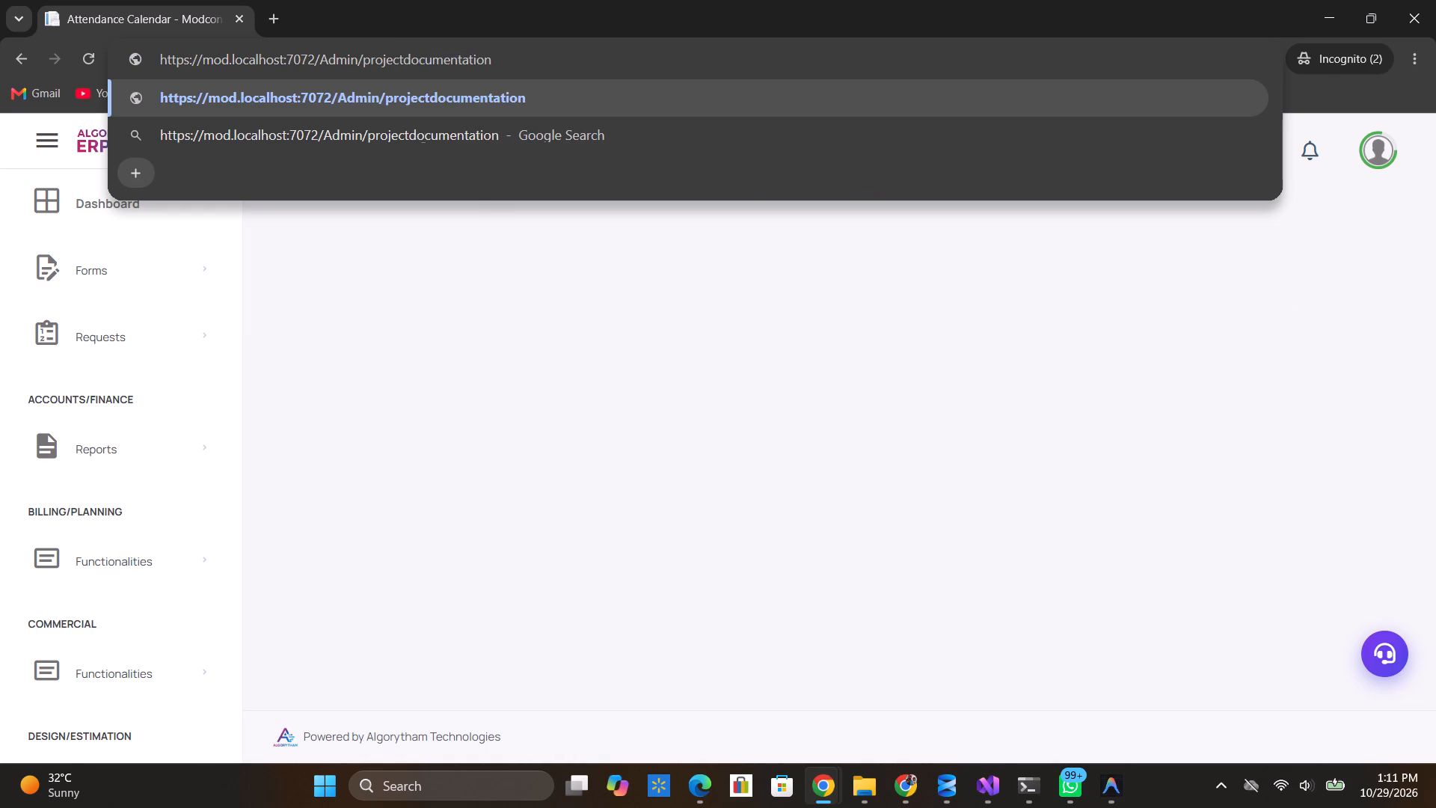
pyautogui.write('approval')
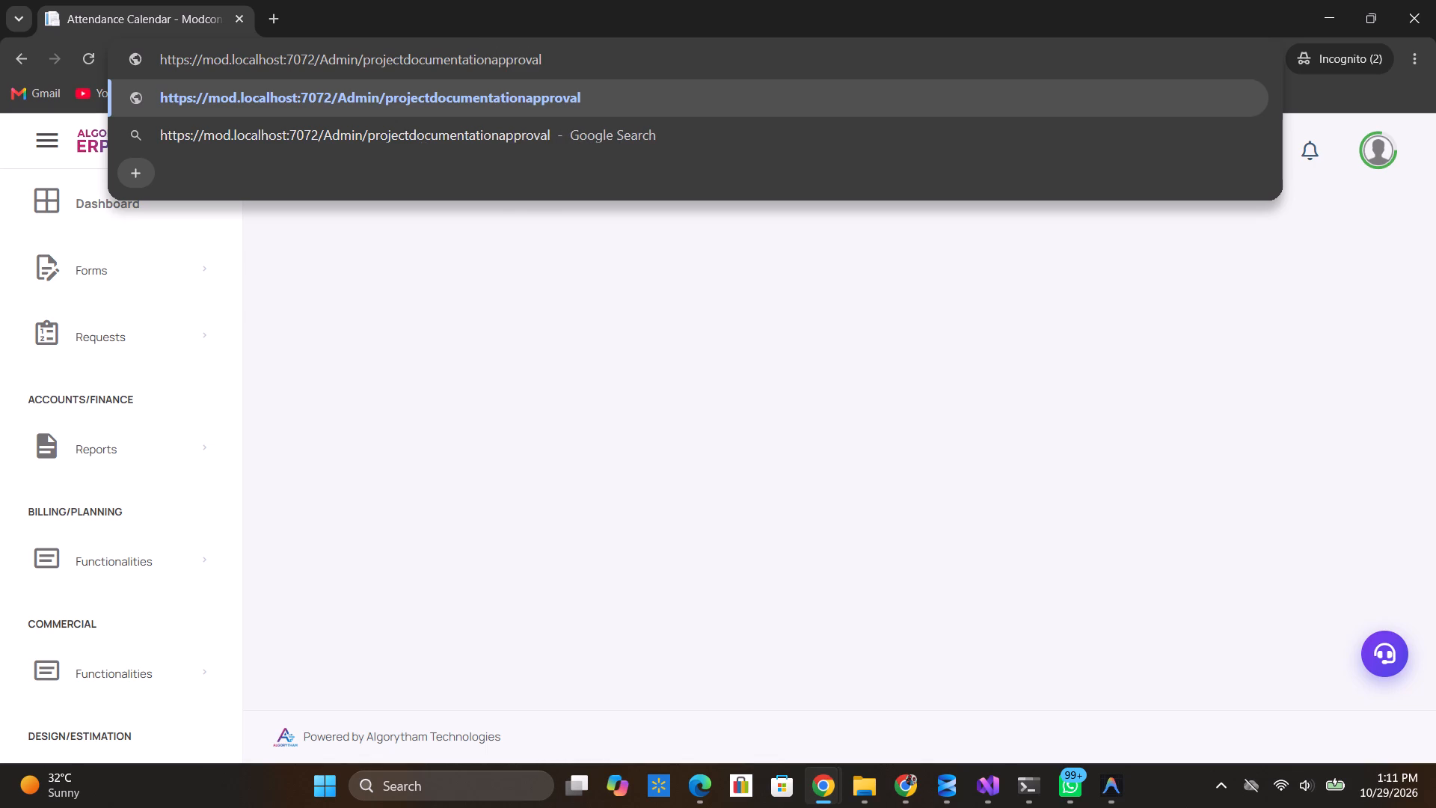
pyautogui.press('Down')
pyautogui.press('Up')
pyautogui.press('Return')
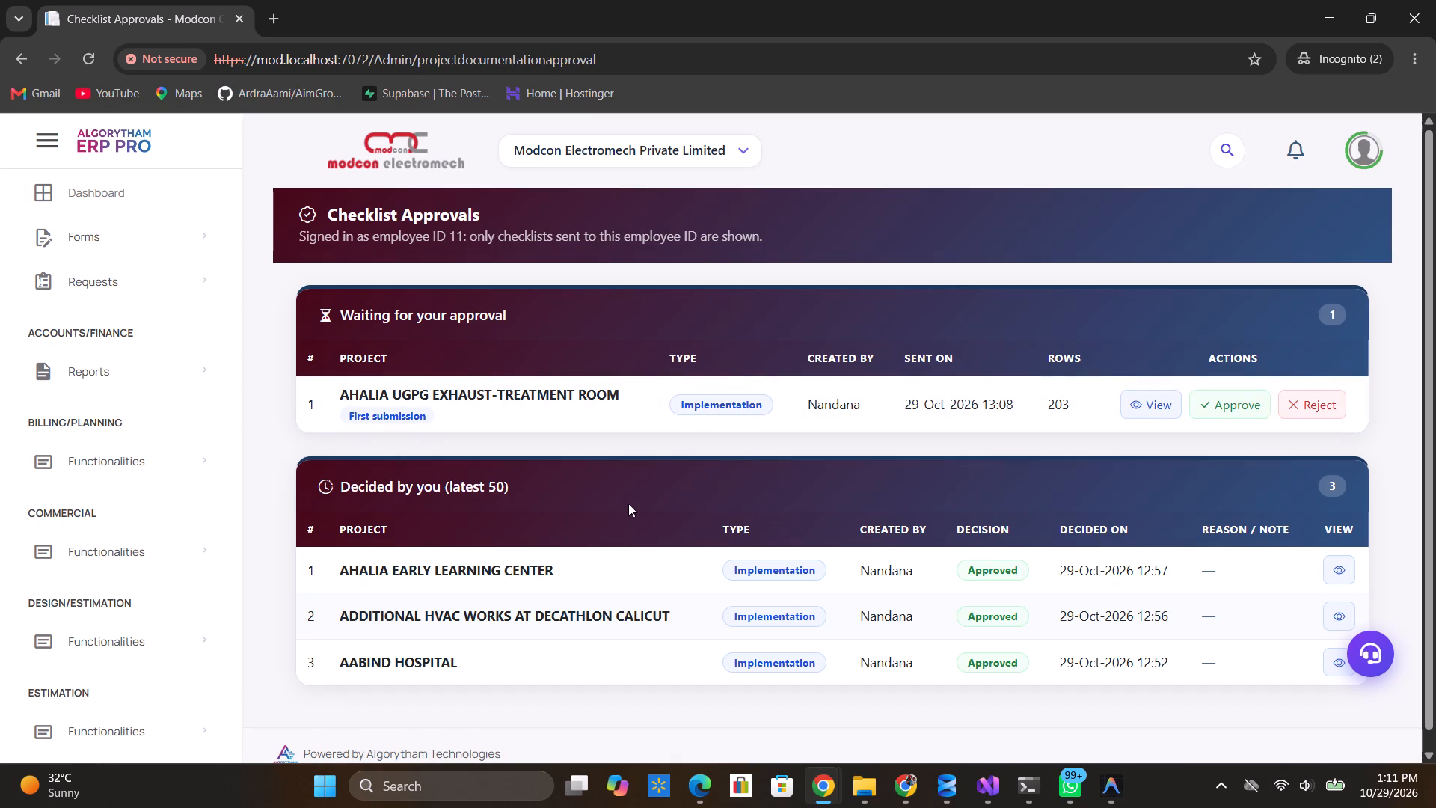
# Preview the AHALIA UGPG EXHAUST-TREATMENT ROOM checklist waiting for approval, close the preview and approve the checklist.
pyautogui.click(1156, 403)
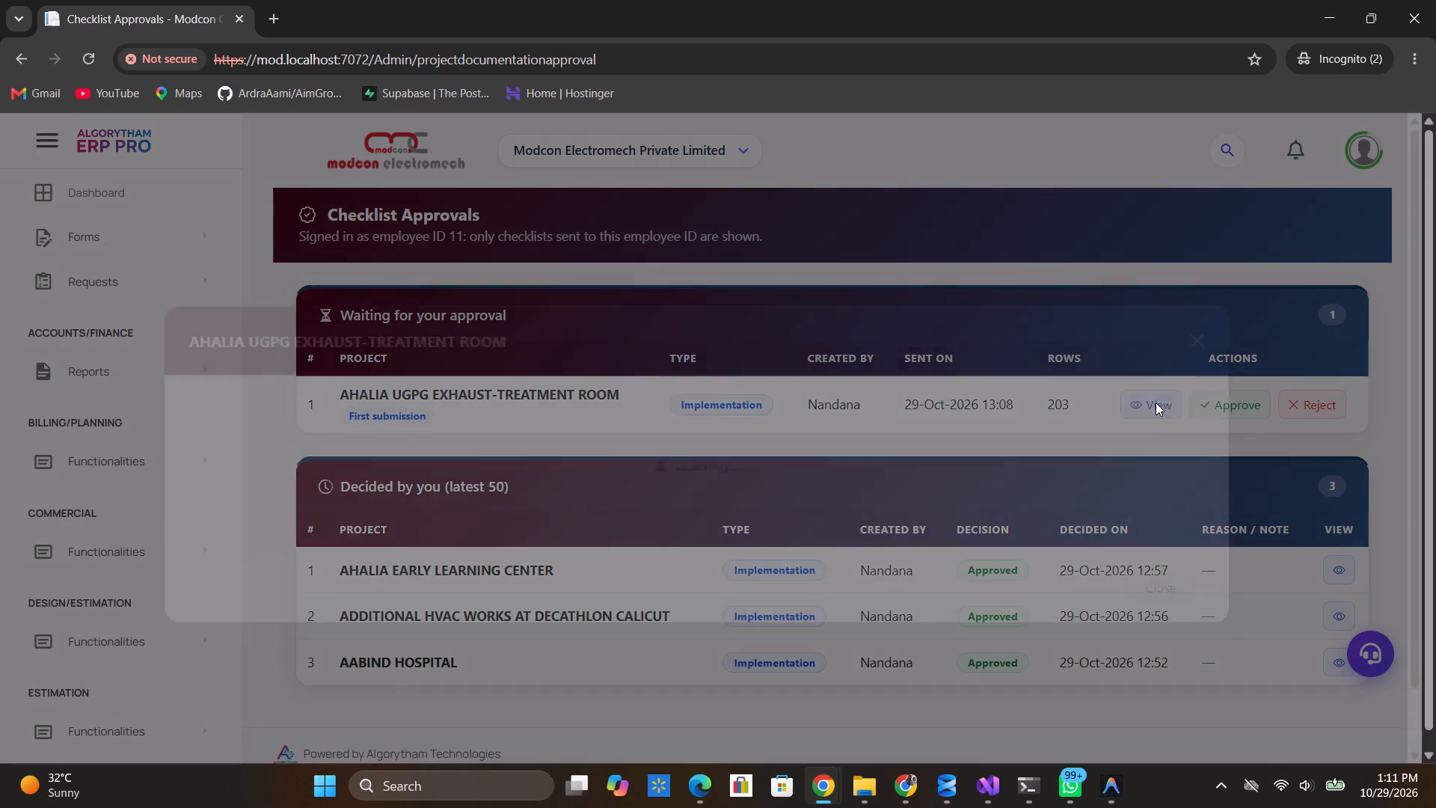
pyautogui.scroll(-6, 790, 470)
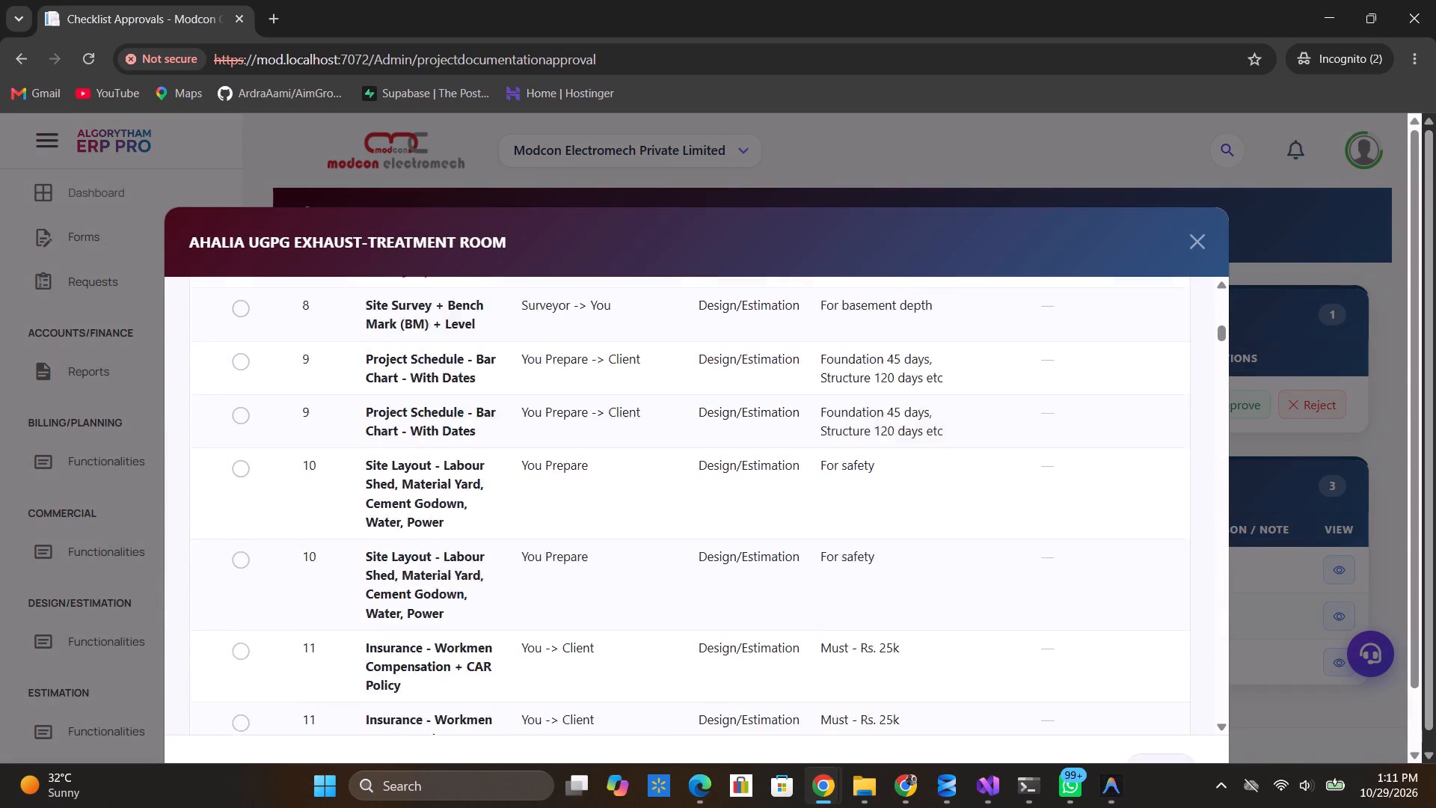
pyautogui.click(1191, 249)
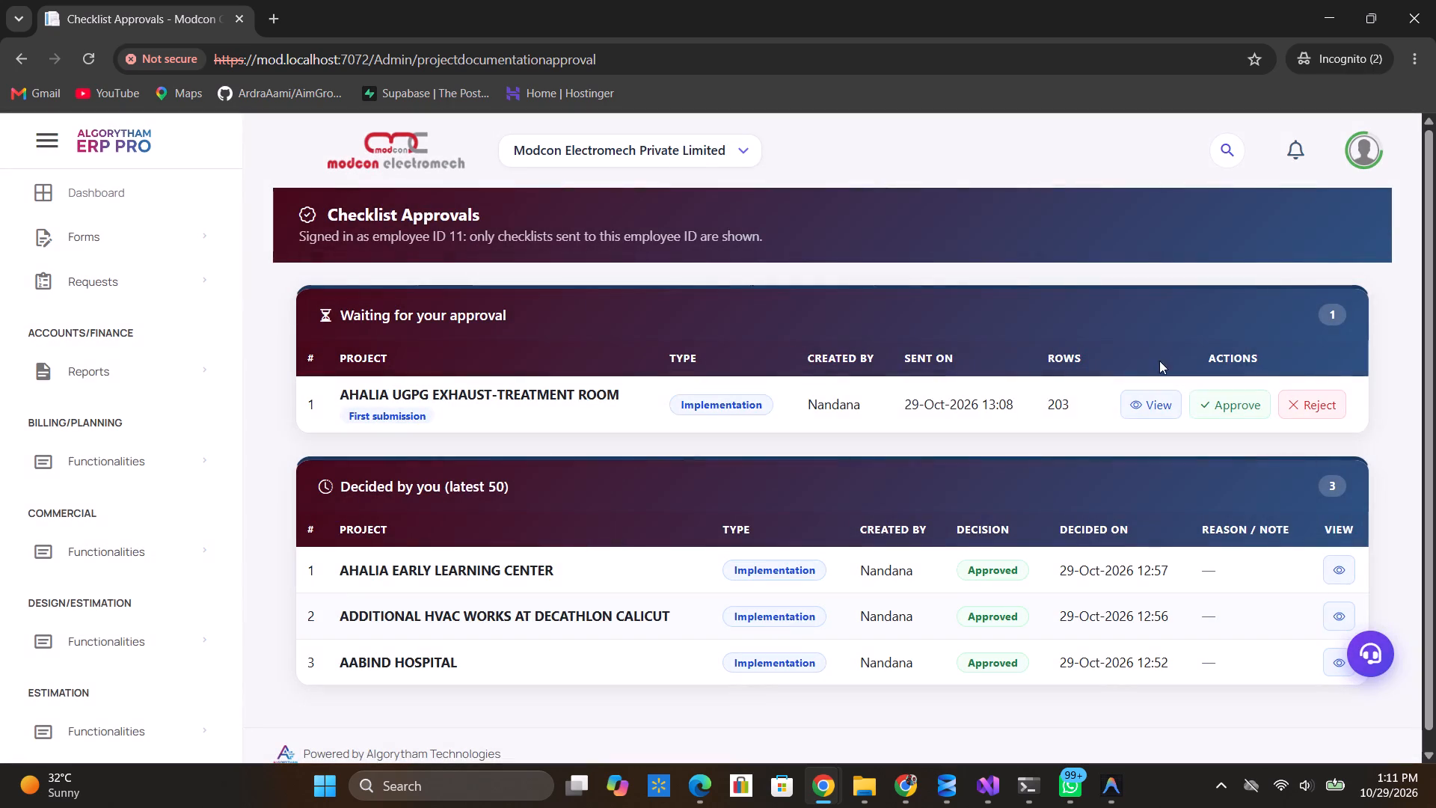
pyautogui.click(1230, 397)
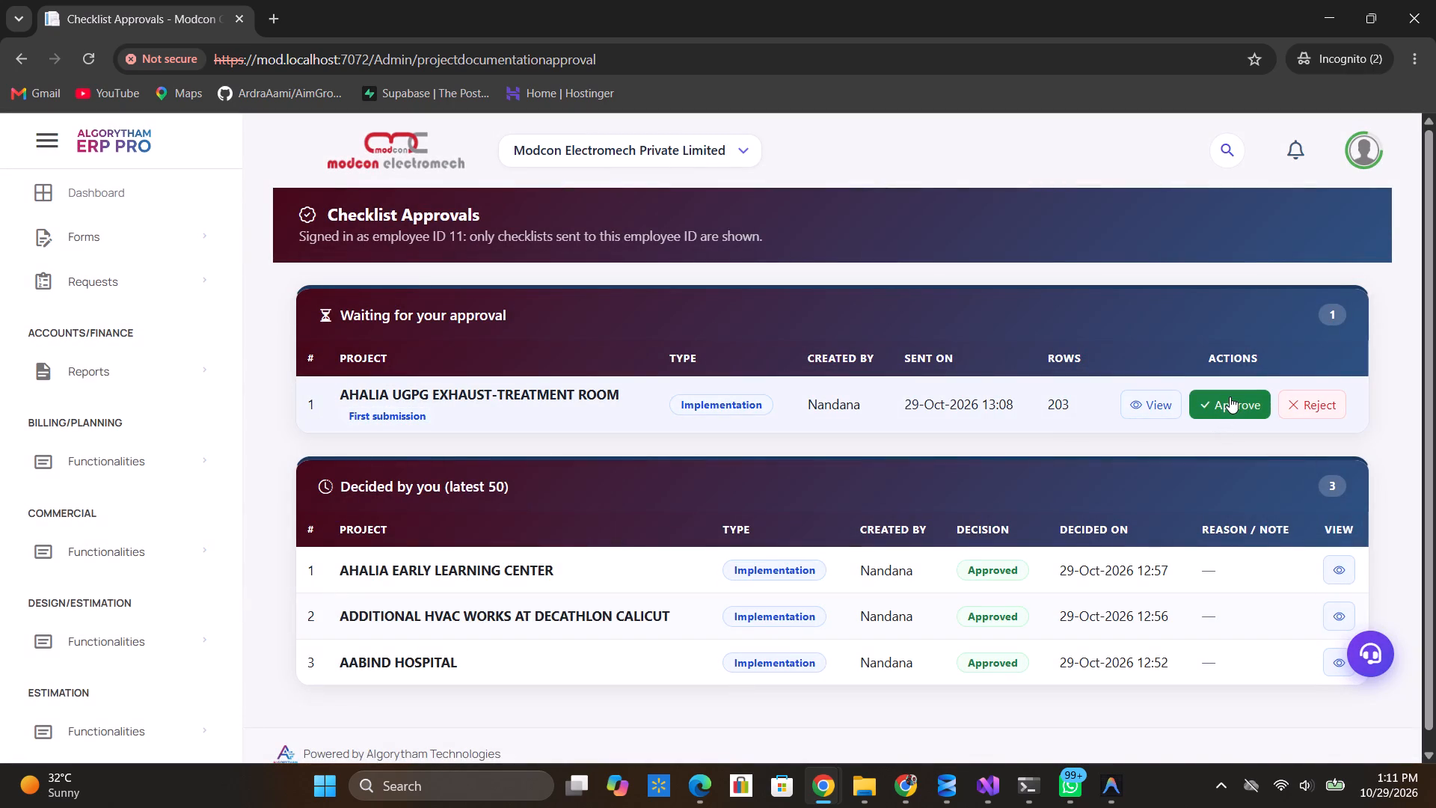
pyautogui.click(802, 162)
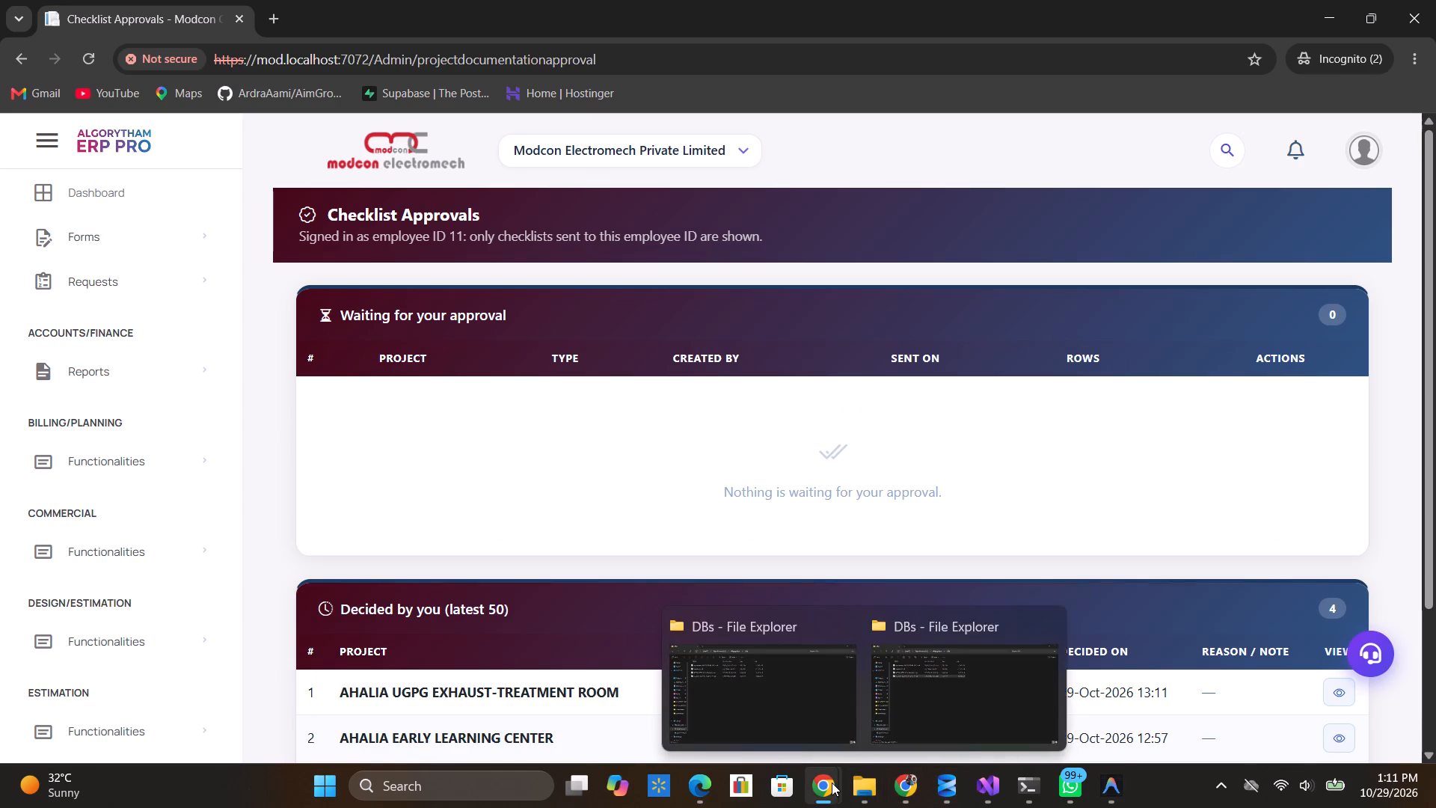
# Reload the view-only checklist page in the other browser window and examine the document rows and statuses of AHALIA UGPG EXHAUST-TREATMENT ROOM.
pyautogui.click(822, 703)
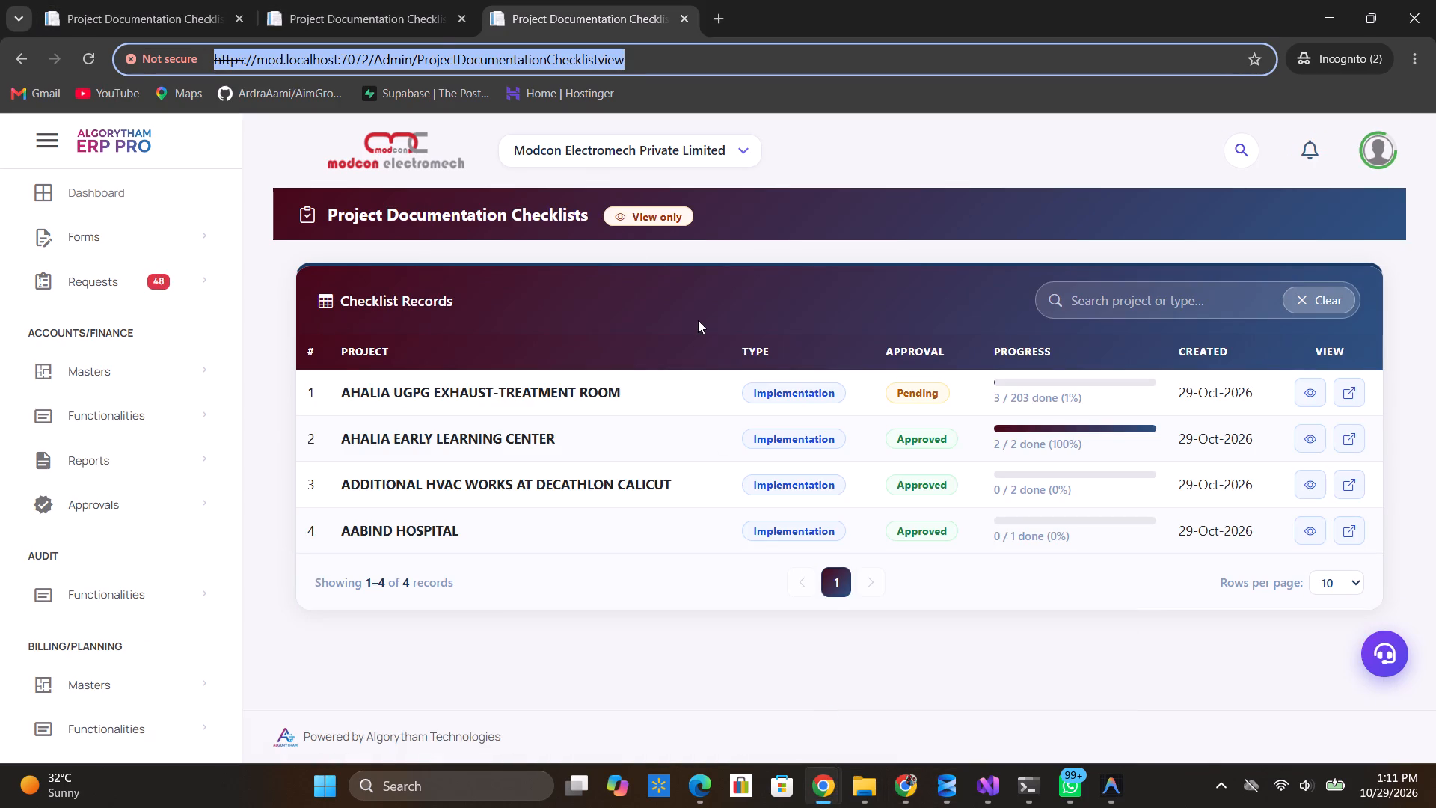
pyautogui.click(84, 46)
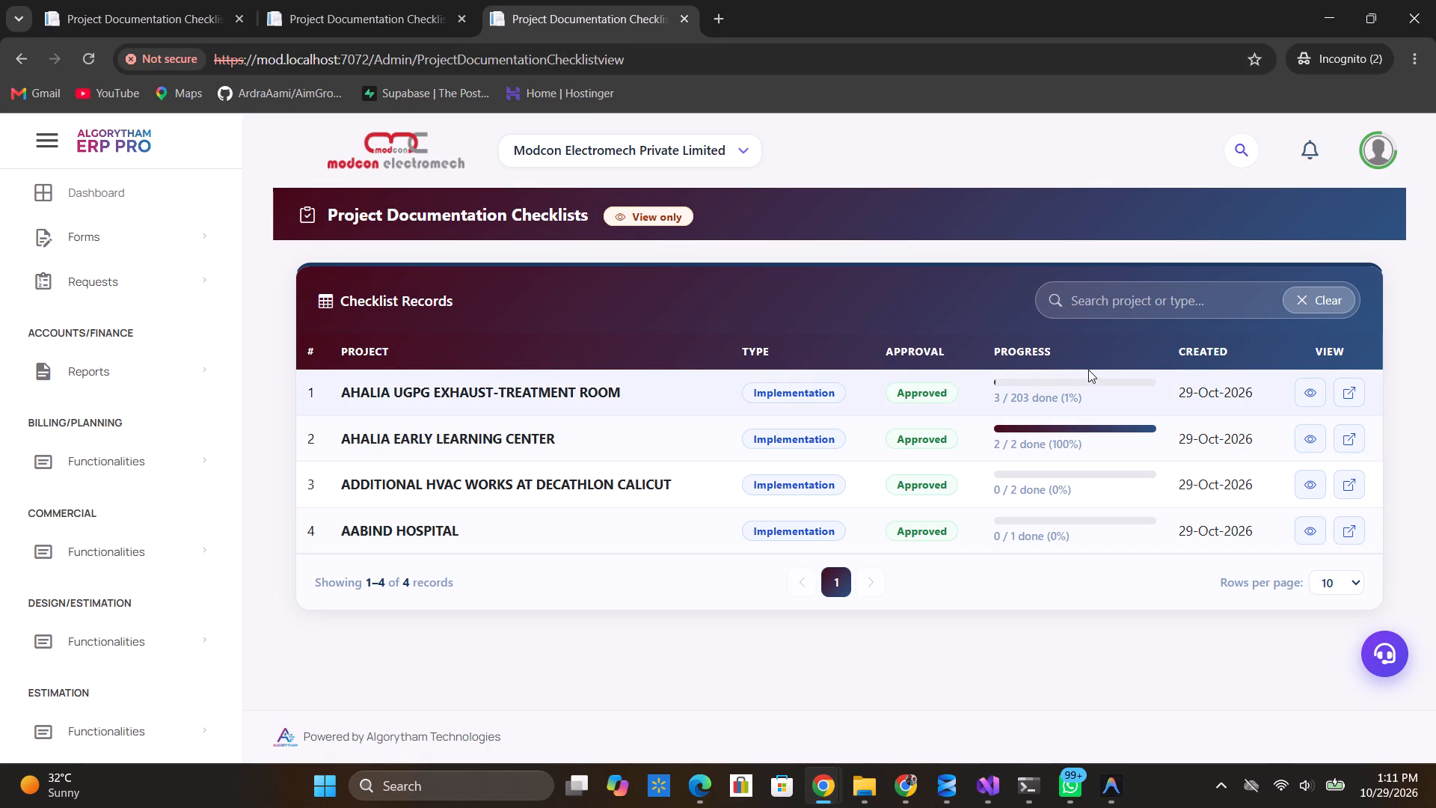
pyautogui.click(1299, 388)
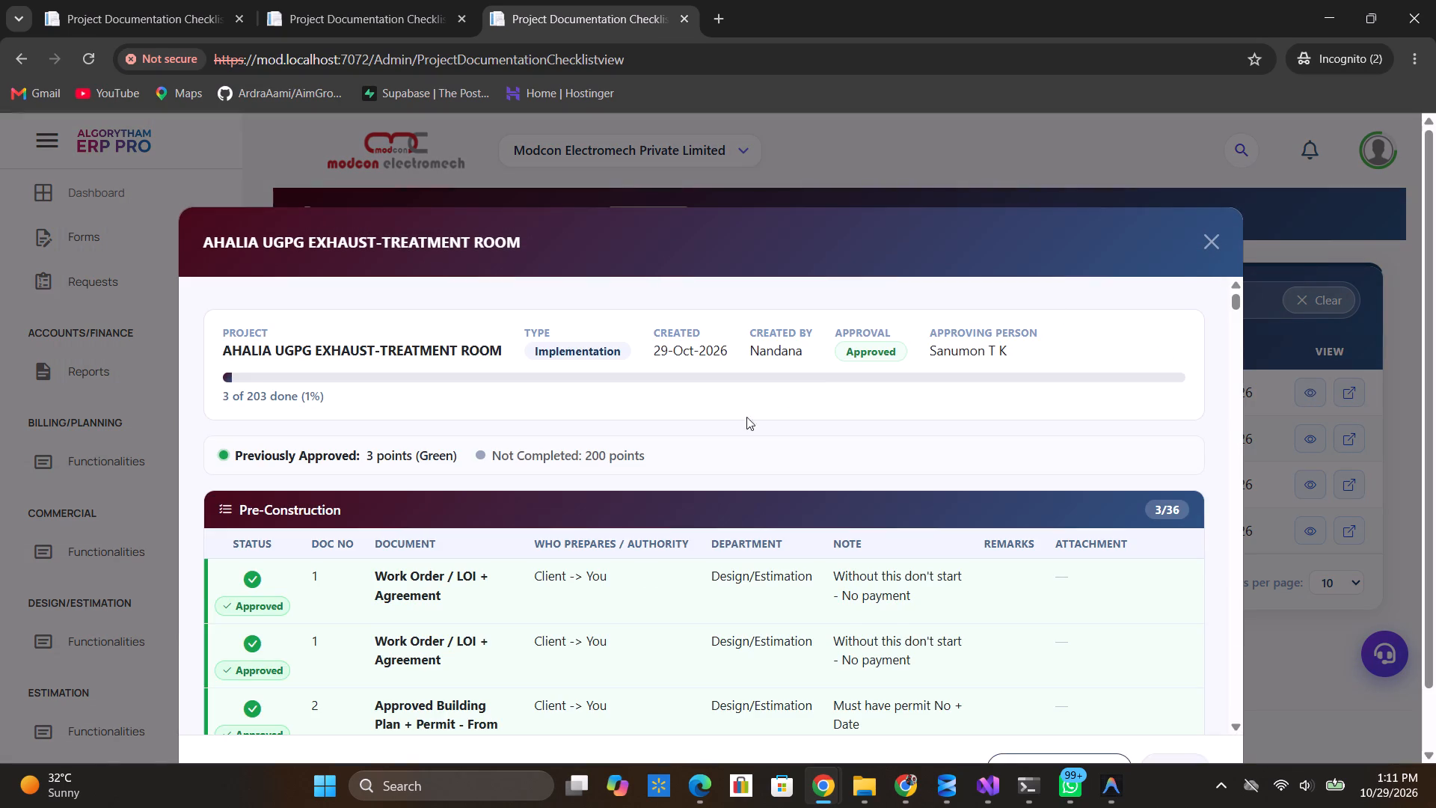
pyautogui.scroll(-3, 626, 616)
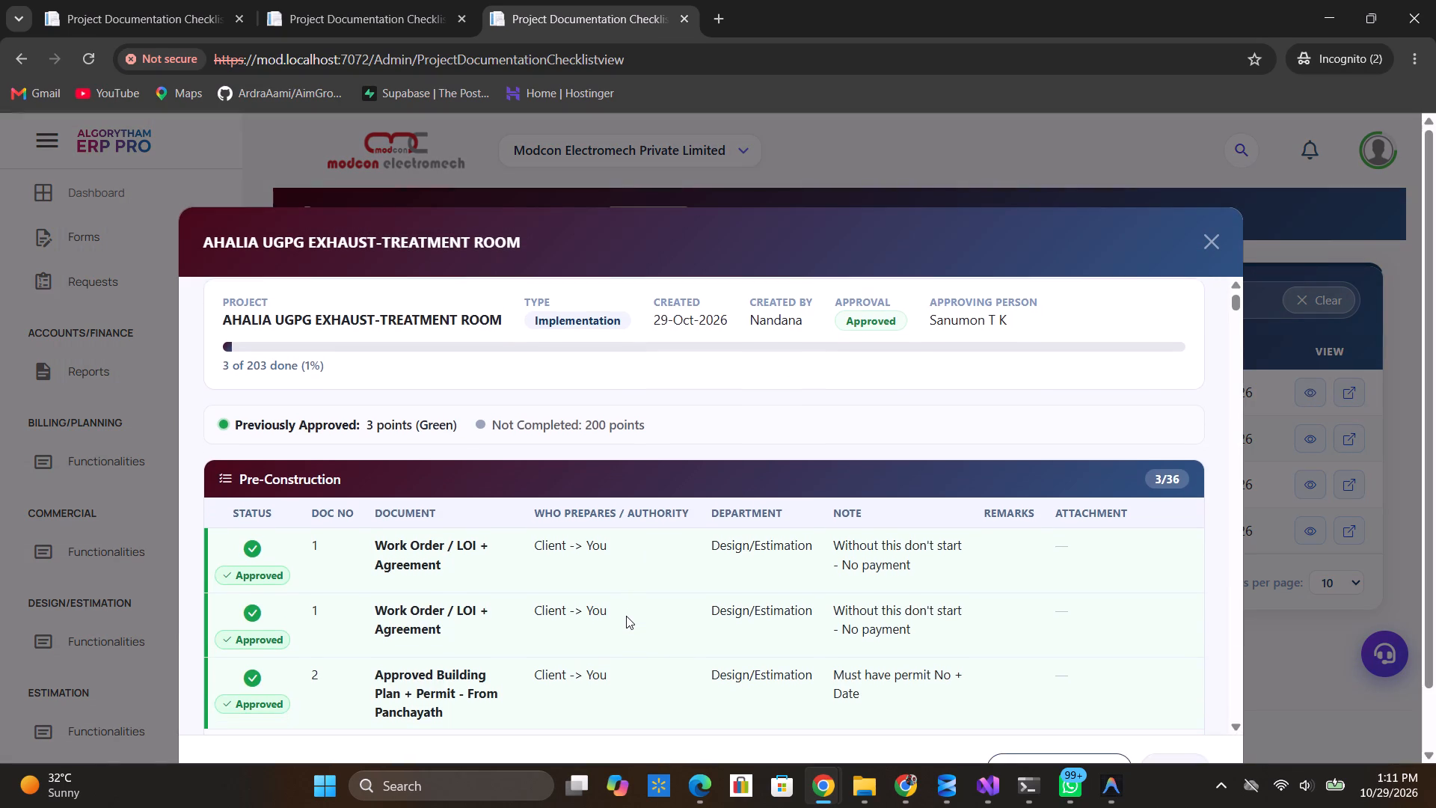
pyautogui.scroll(-11, 626, 616)
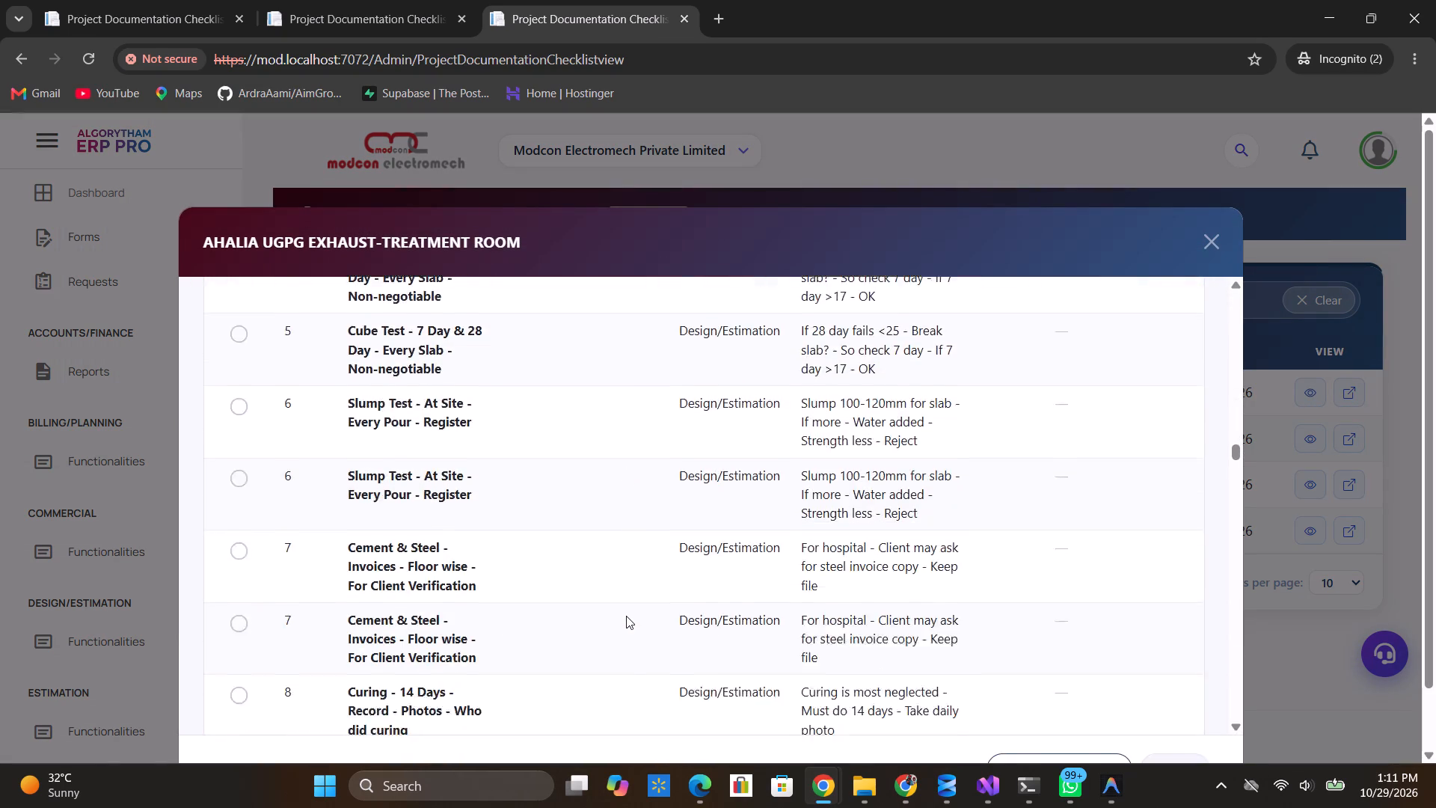
pyautogui.scroll(-8, 626, 616)
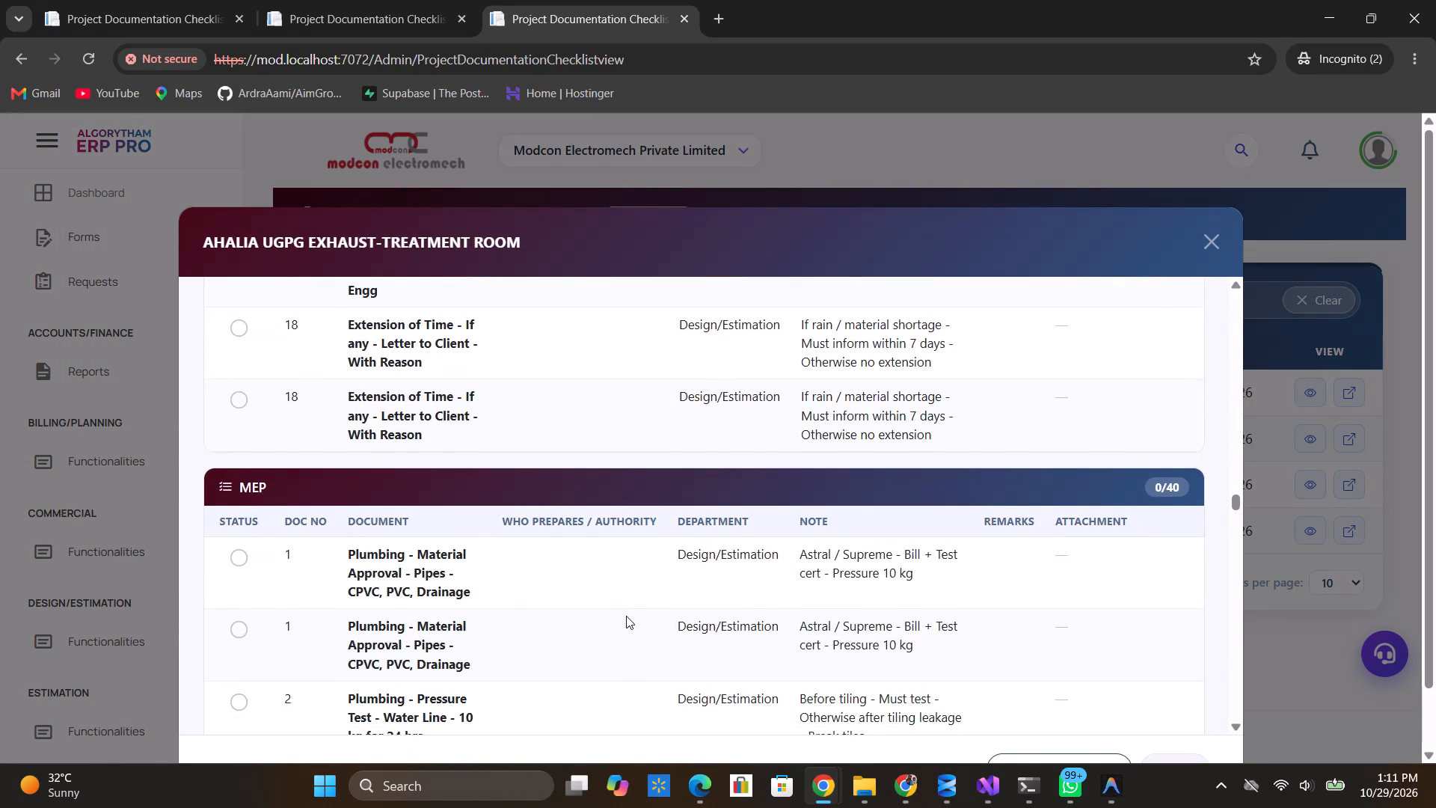
pyautogui.scroll(4, 626, 616)
pyautogui.scroll(-5, 626, 616)
pyautogui.scroll(9, 626, 616)
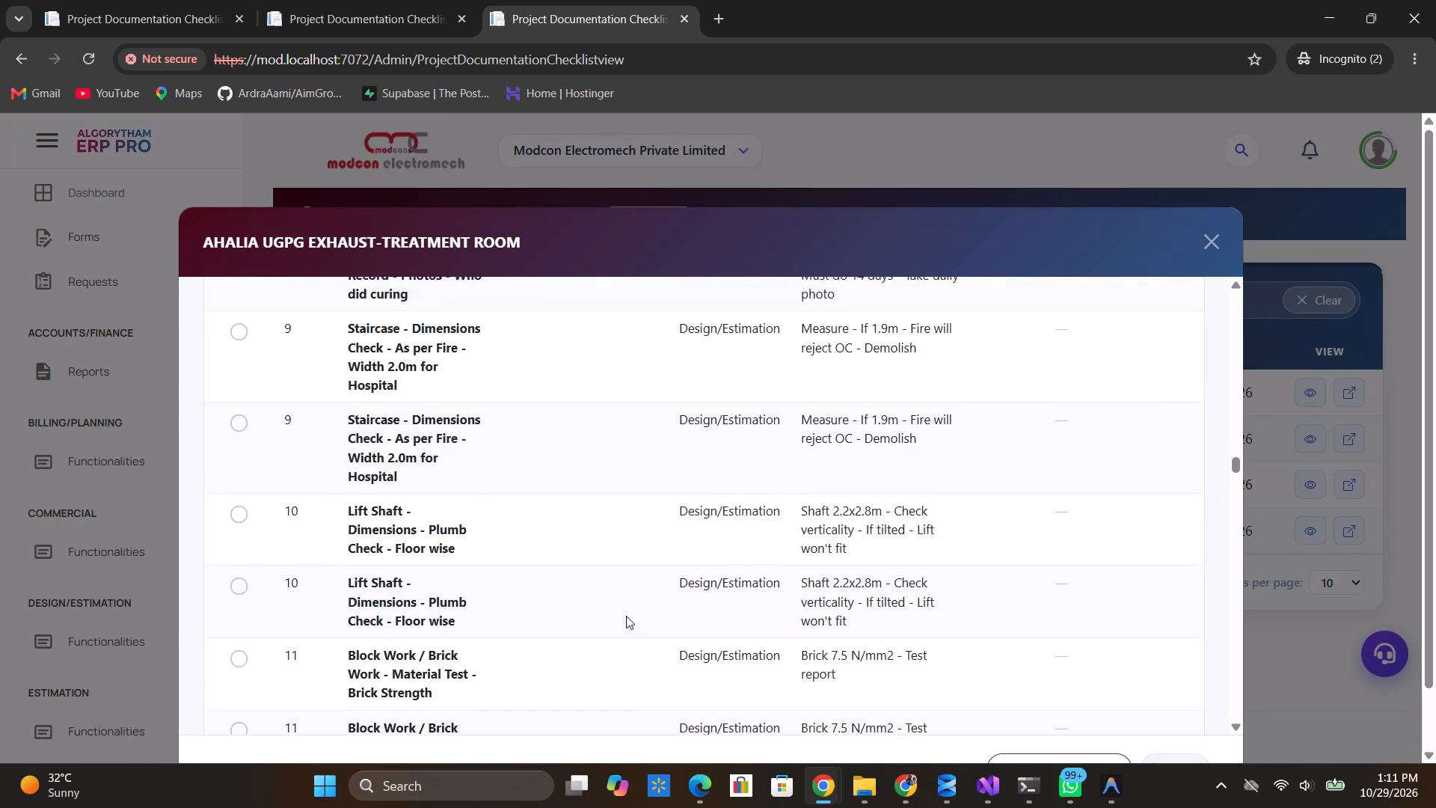
pyautogui.scroll(3, 626, 616)
pyautogui.scroll(-20, 626, 616)
pyautogui.scroll(-1, 626, 616)
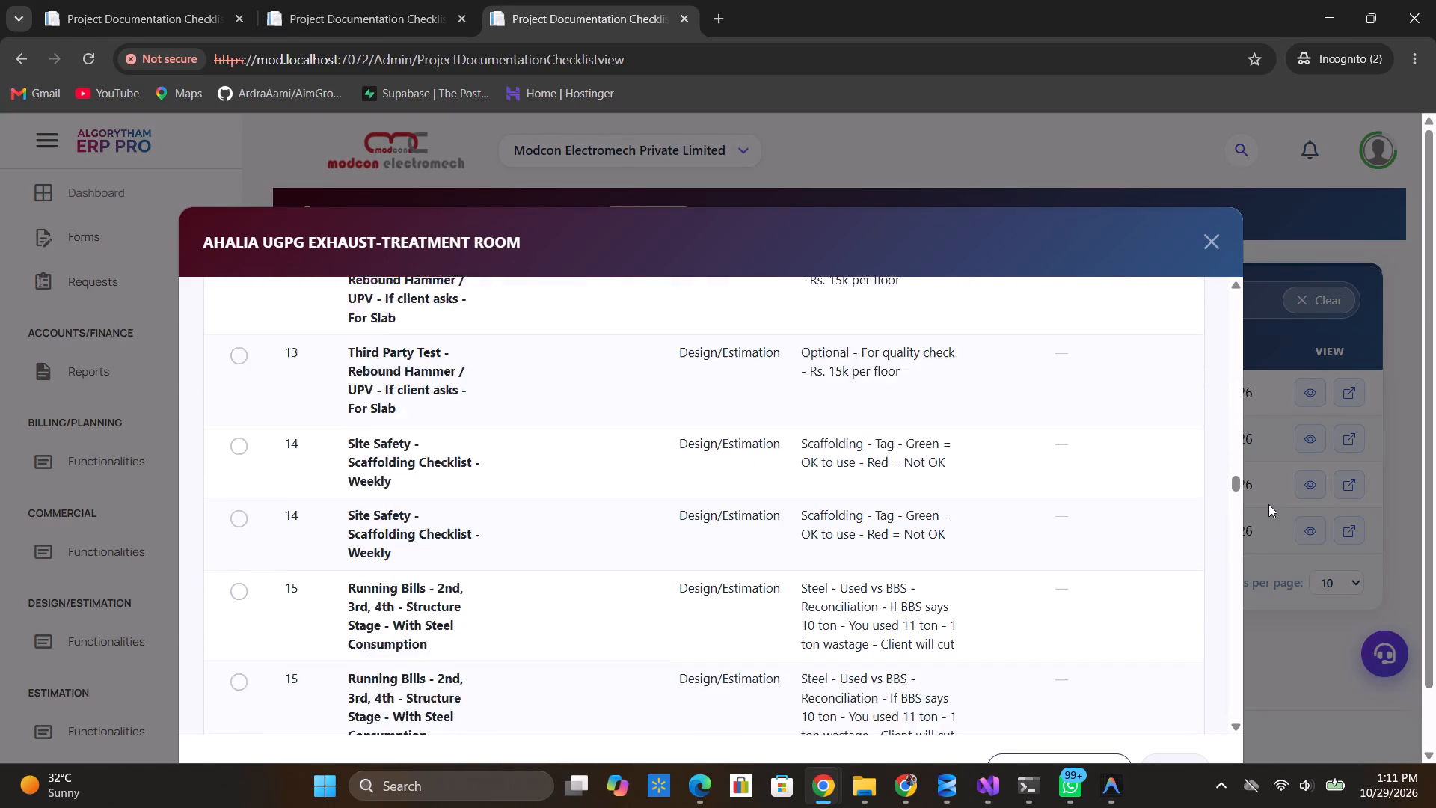
pyautogui.scroll(-13, 1268, 504)
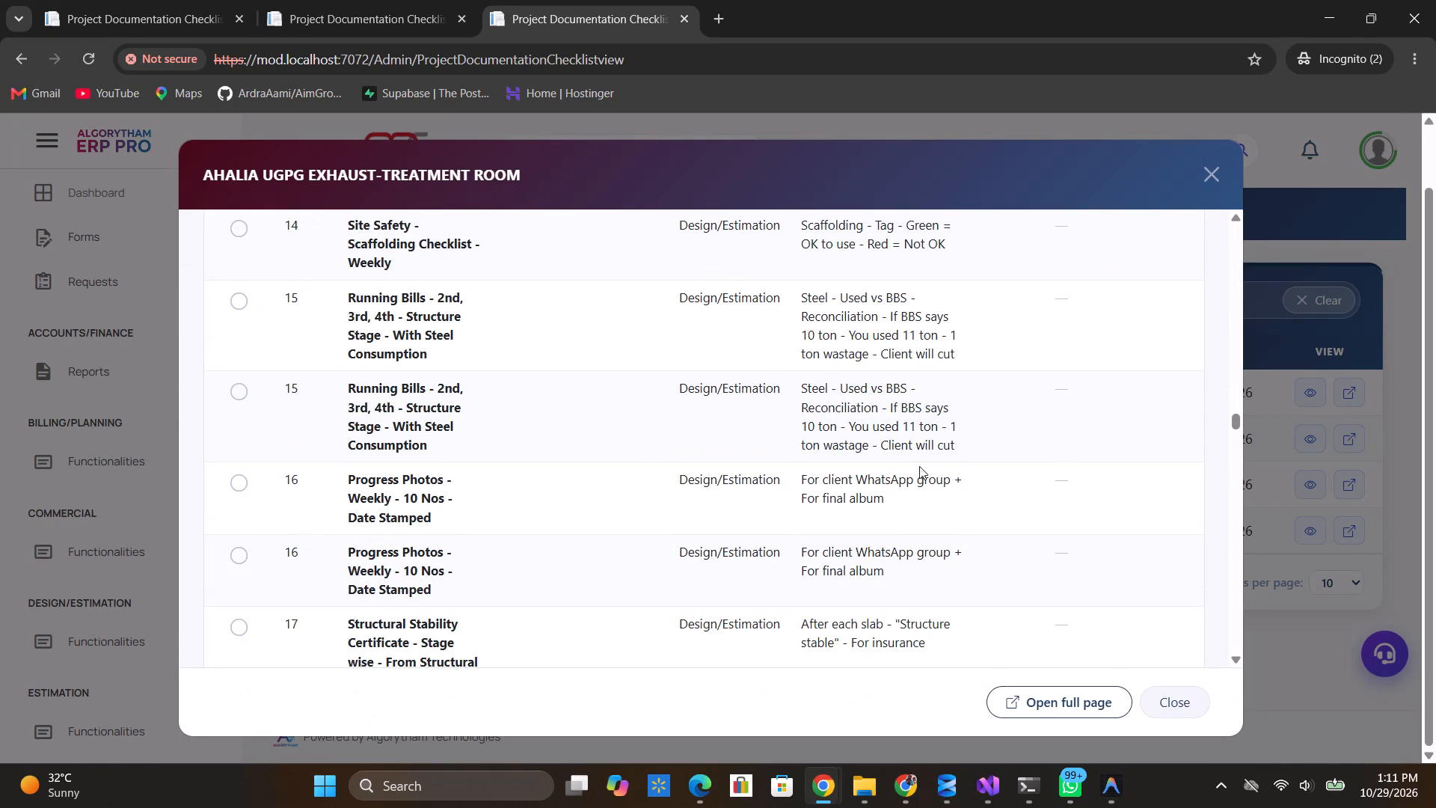
pyautogui.scroll(20, 883, 475)
pyautogui.scroll(9, 883, 475)
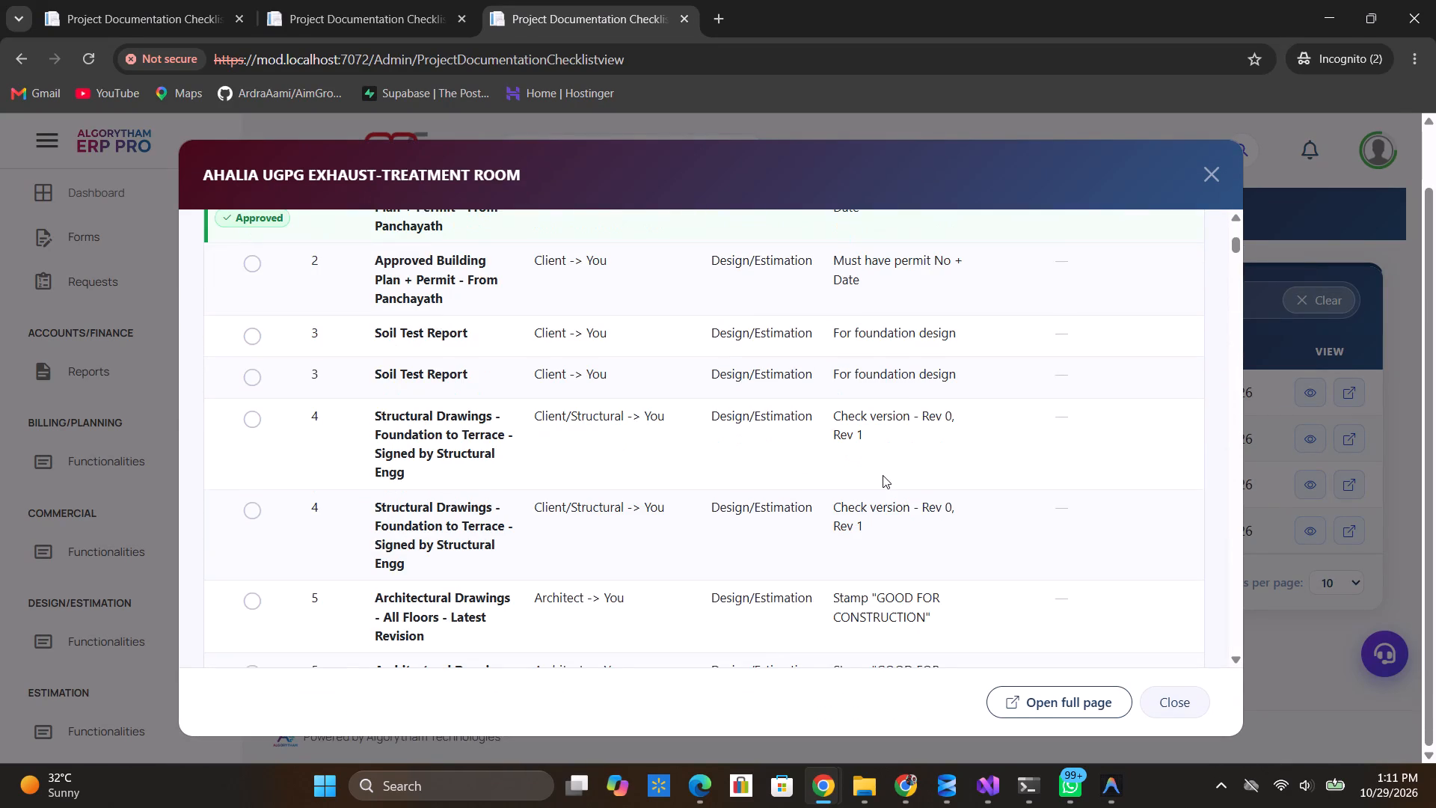
pyautogui.scroll(-3, 883, 475)
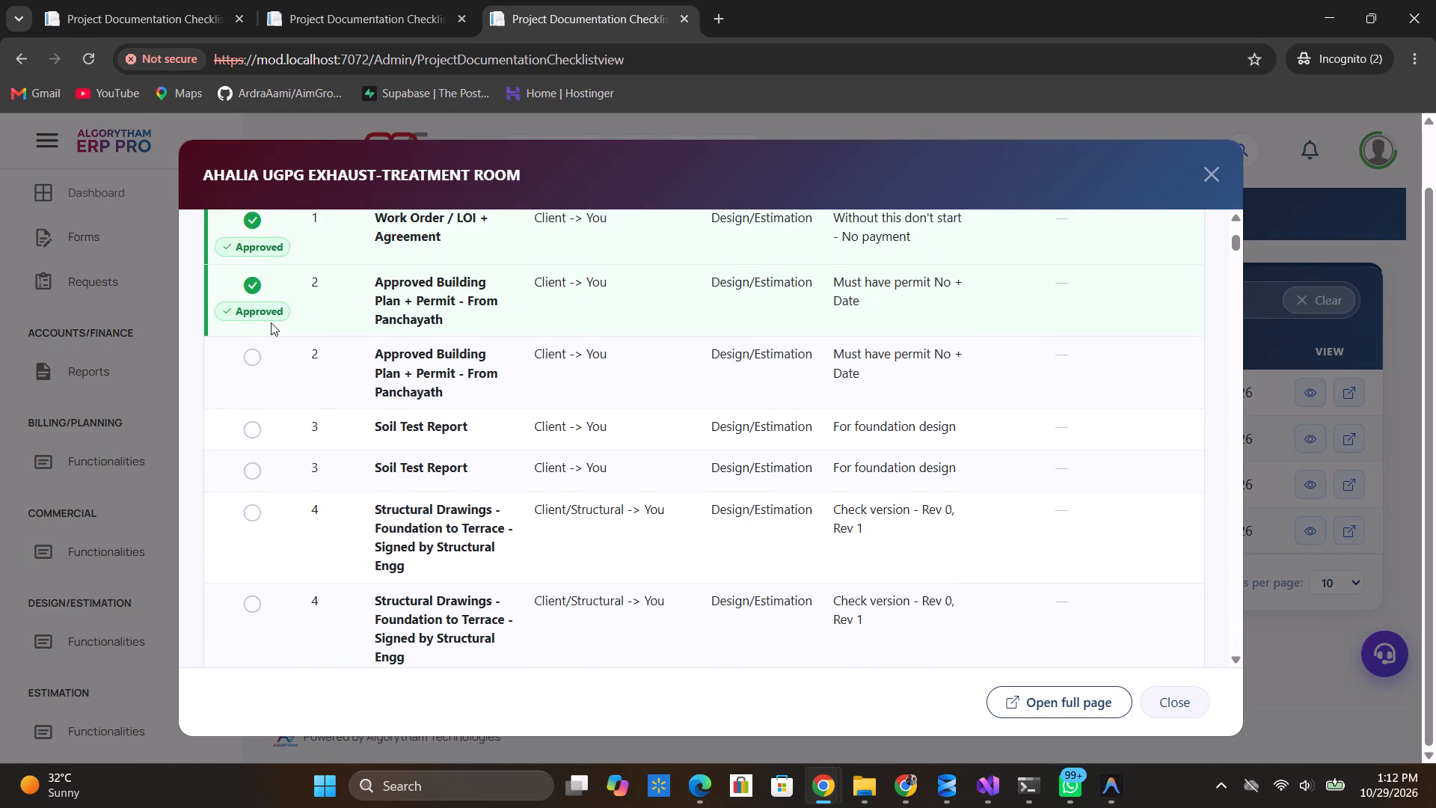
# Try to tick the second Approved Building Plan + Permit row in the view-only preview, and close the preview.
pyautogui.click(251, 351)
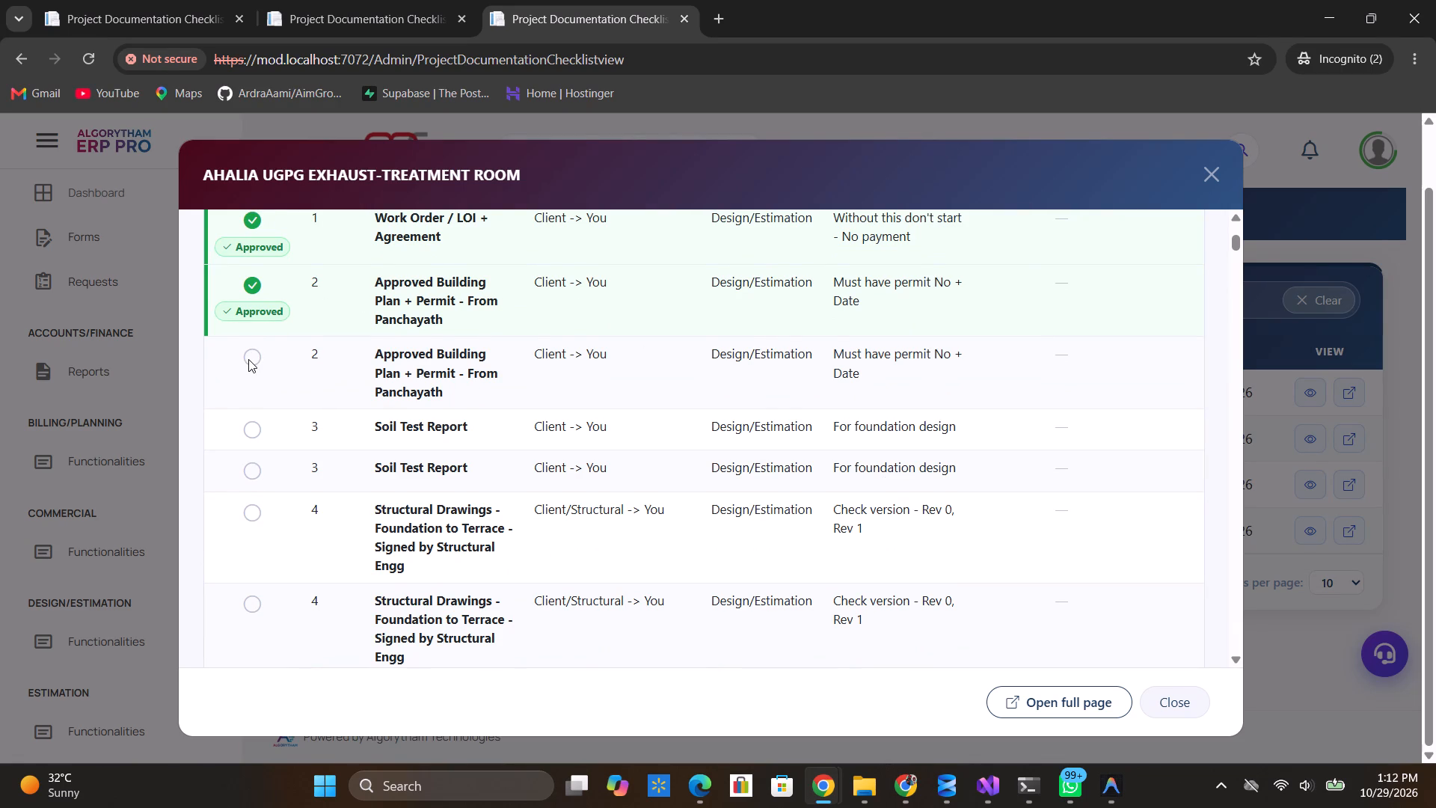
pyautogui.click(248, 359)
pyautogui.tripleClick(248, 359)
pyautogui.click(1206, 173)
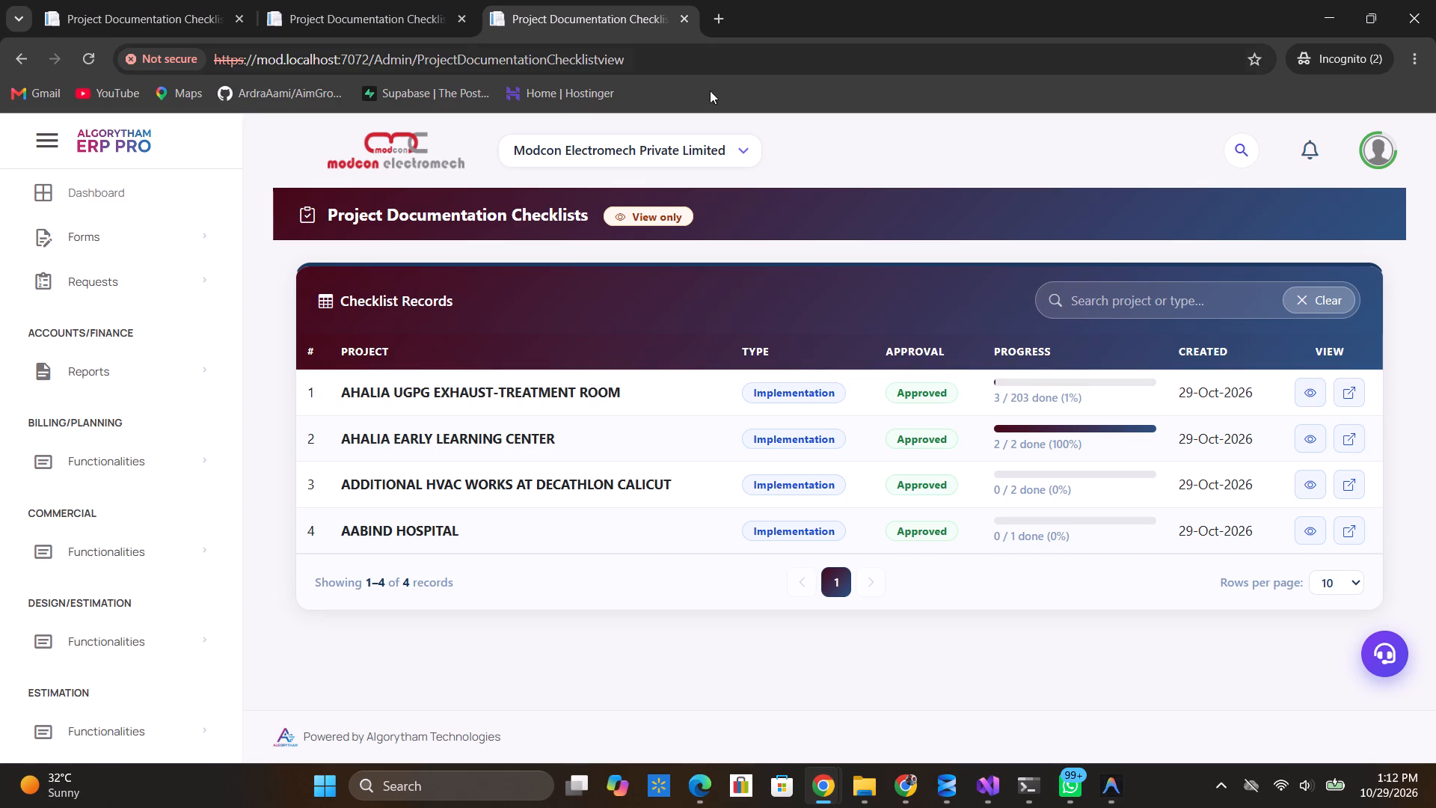
# Reload the editable Project Documentation Checklists page and open the AHALIA UGPG EXHAUST-TREATMENT ROOM checklist for editing.
pyautogui.click(334, 13)
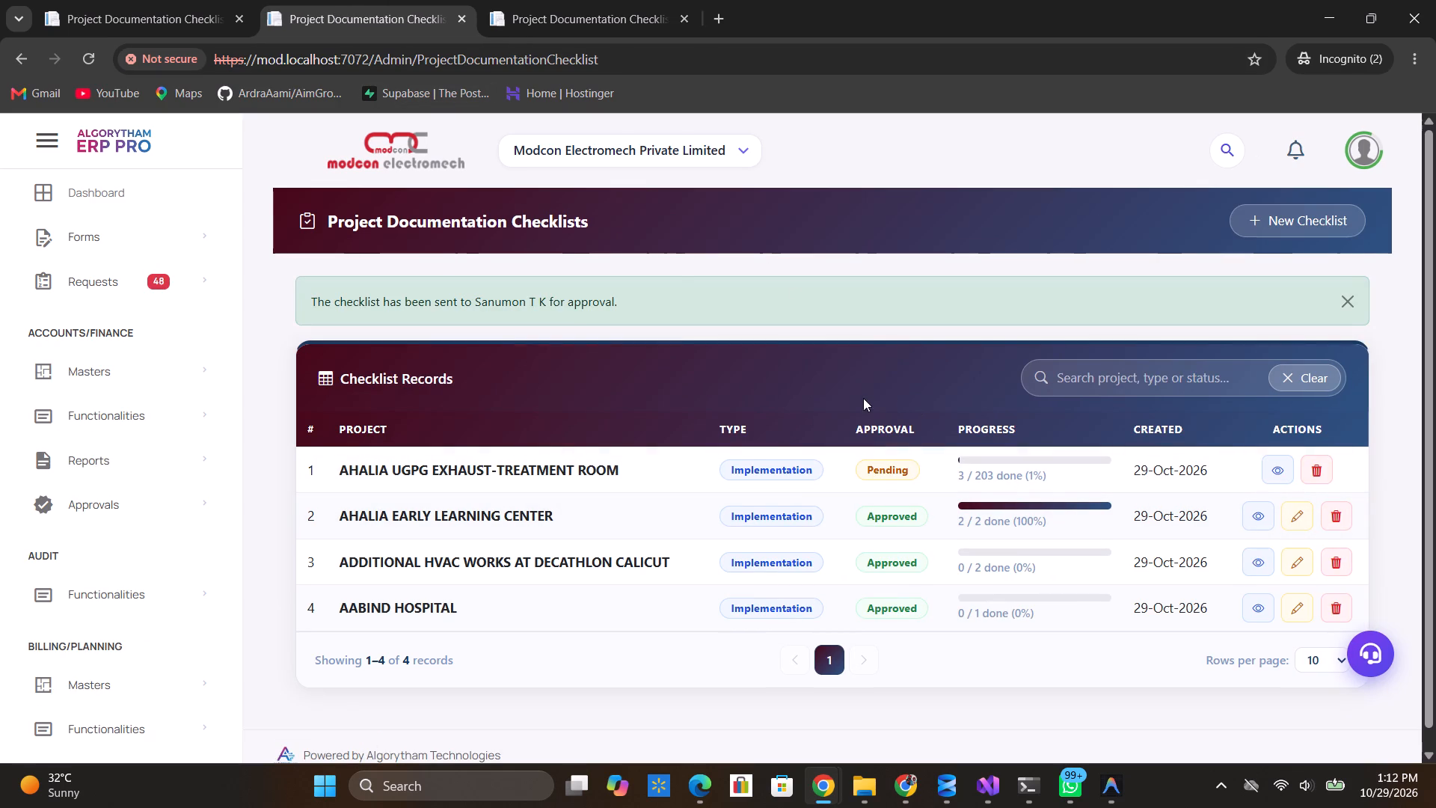
pyautogui.click(76, 56)
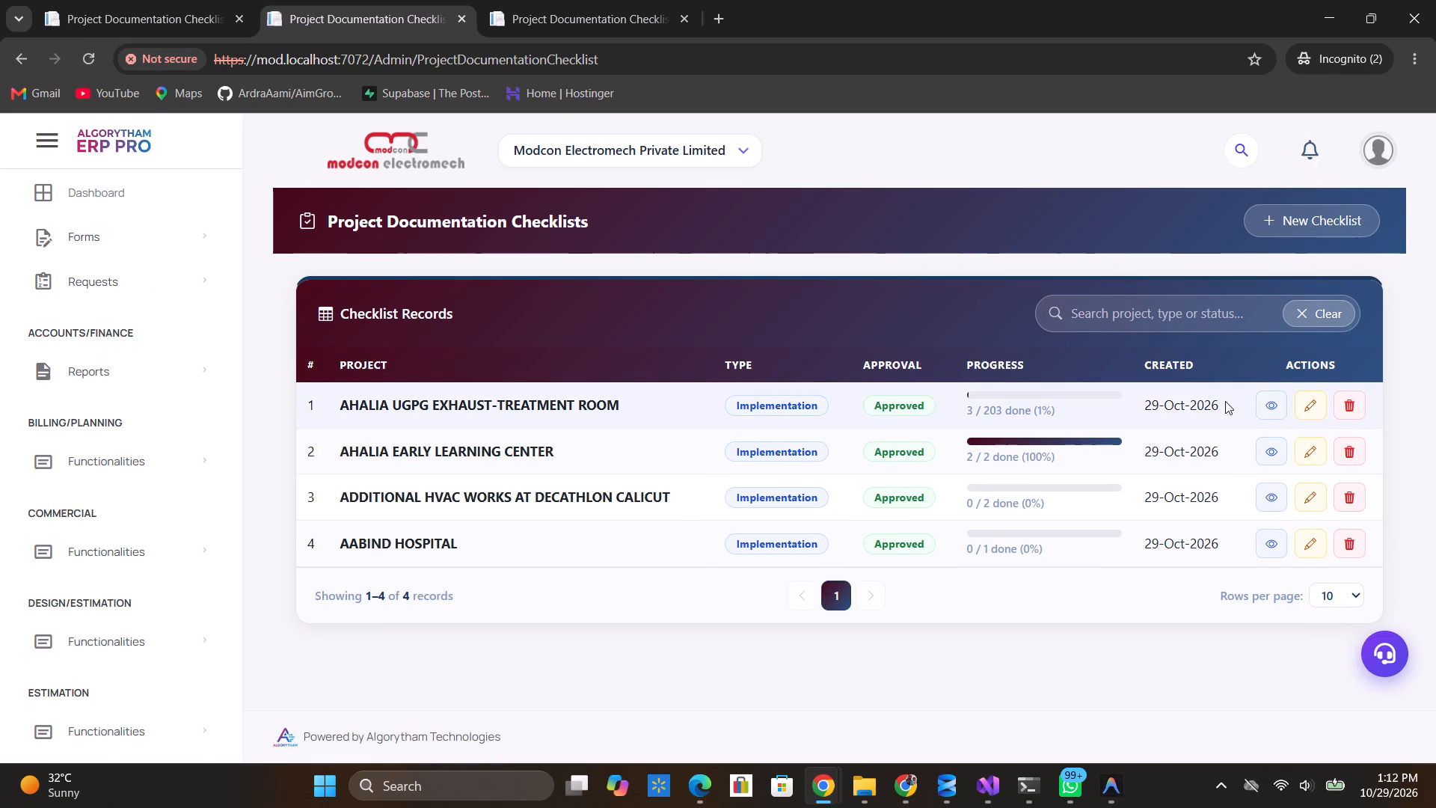
pyautogui.click(1310, 413)
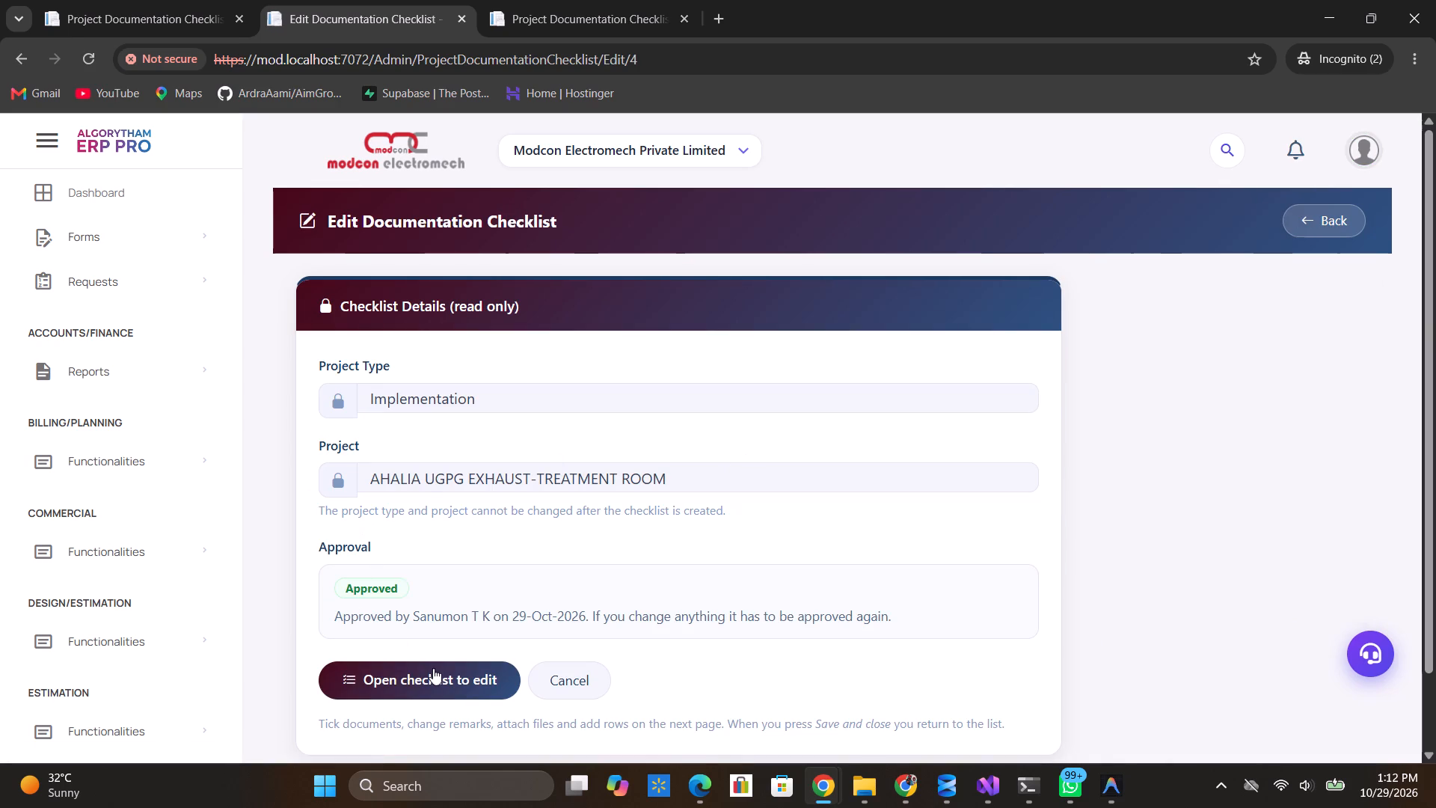
pyautogui.click(435, 669)
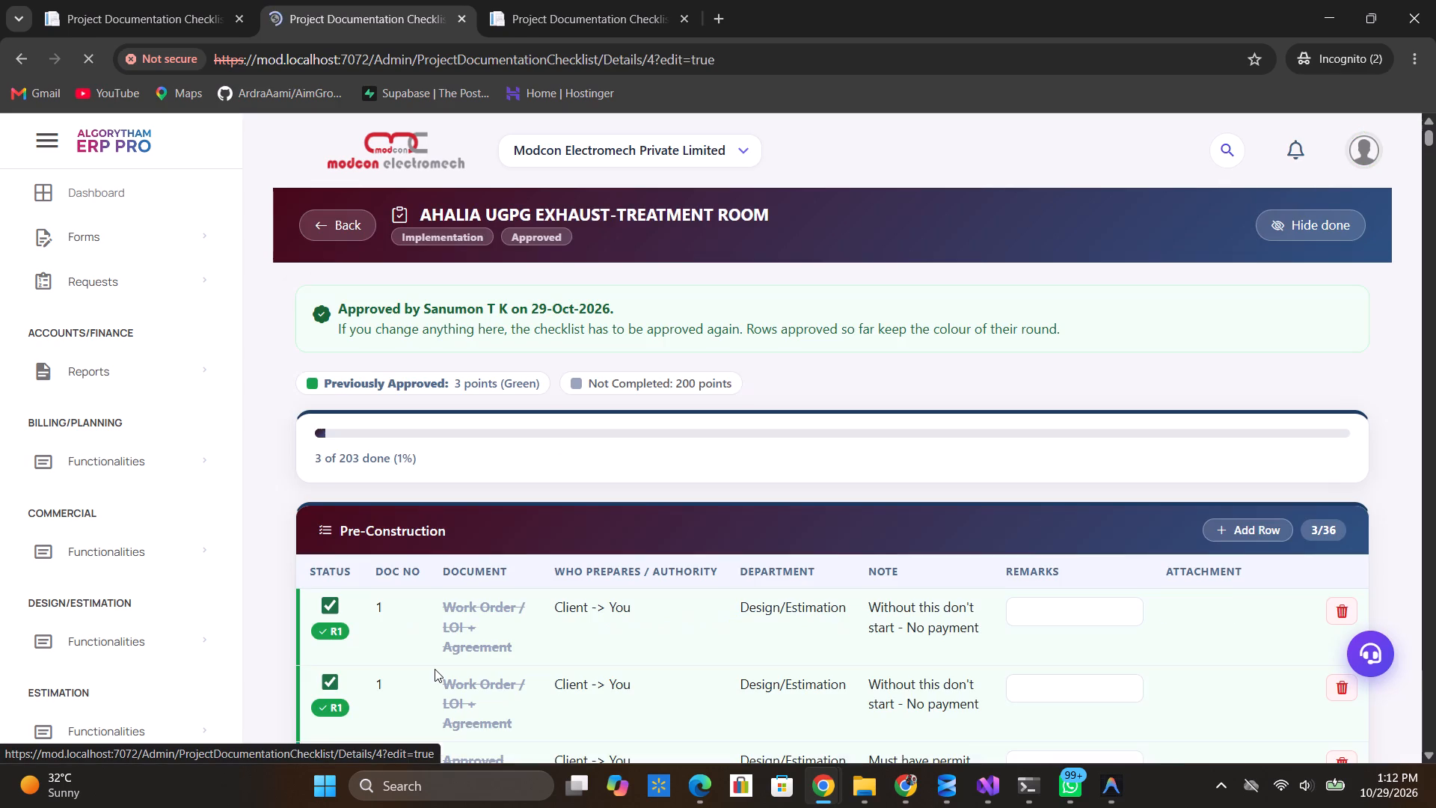
# Tick the second Approved Building Plan + Permit row, both Soil Test Report rows and the first Structural Drawings row under Pre-Construction.
pyautogui.scroll(-6, 411, 619)
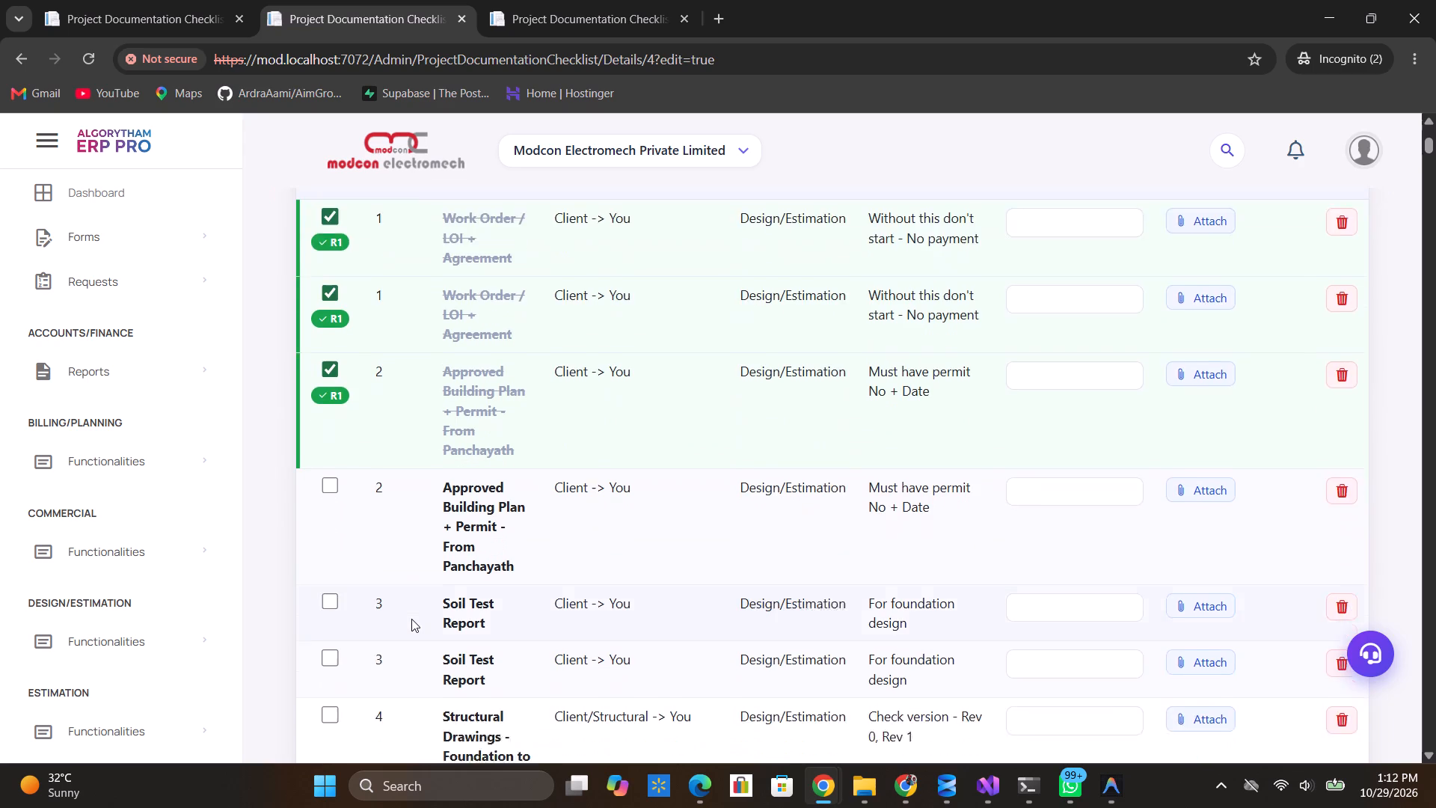
pyautogui.scroll(-1, 411, 619)
pyautogui.scroll(1, 411, 619)
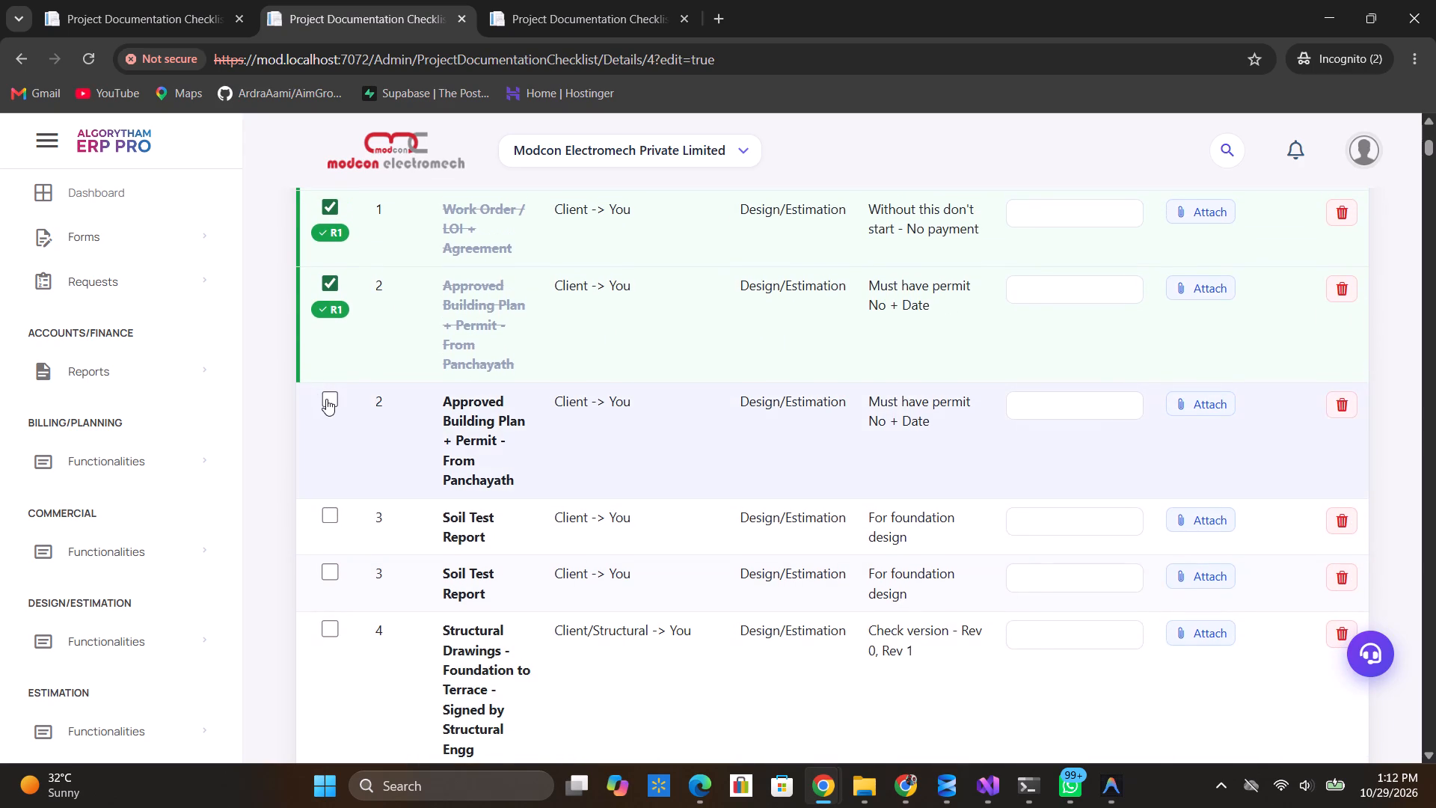
pyautogui.click(326, 399)
pyautogui.click(344, 504)
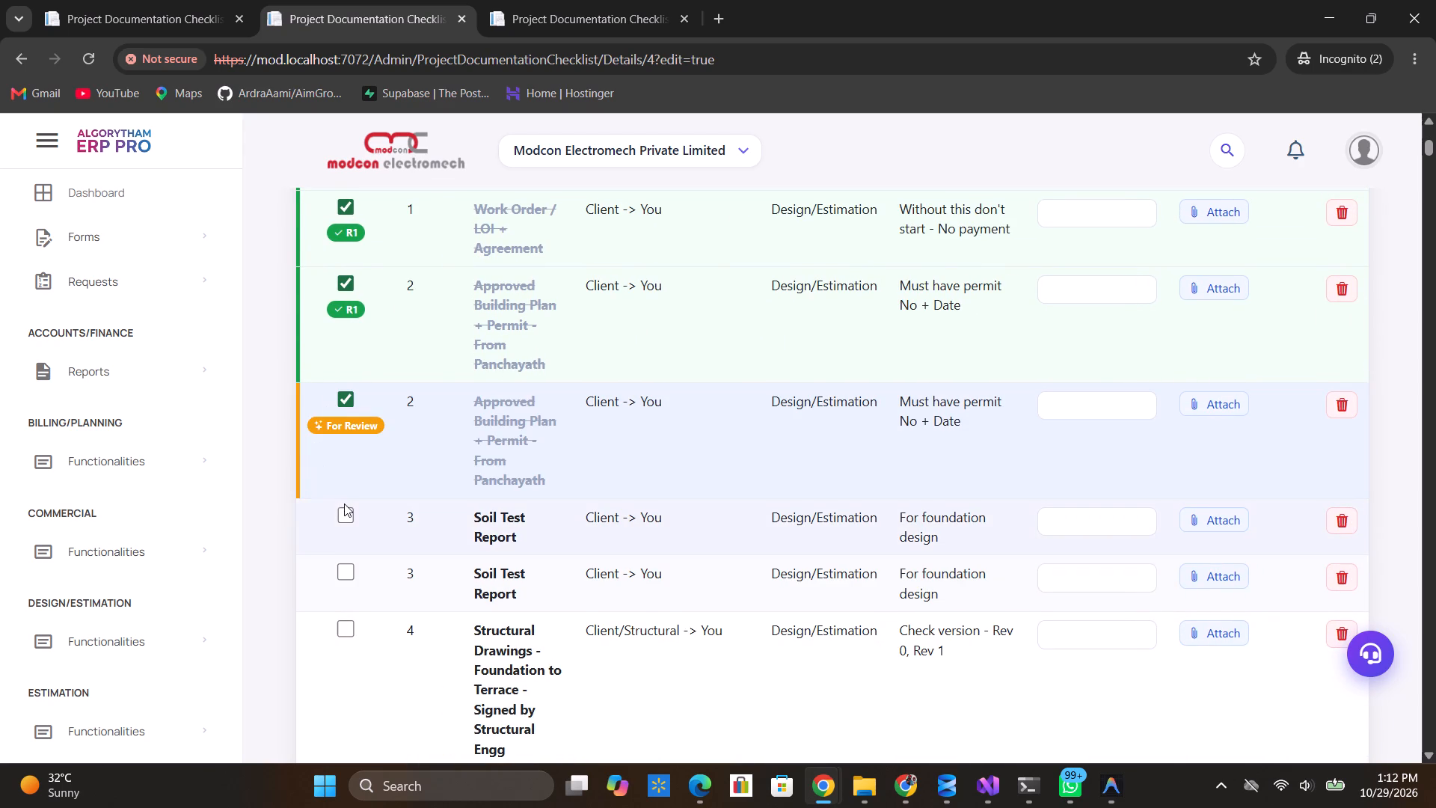
pyautogui.click(344, 506)
pyautogui.click(346, 512)
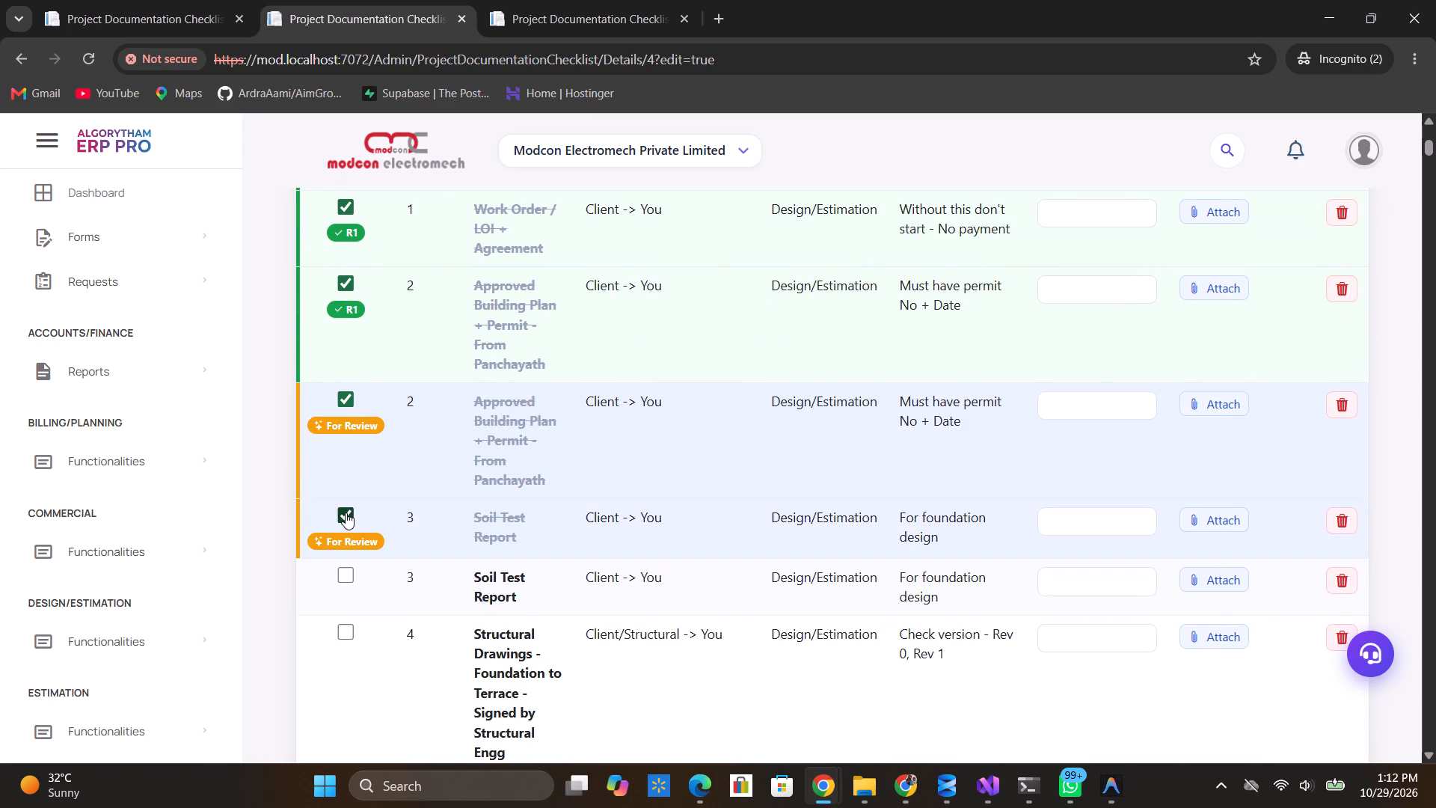
pyautogui.click(340, 582)
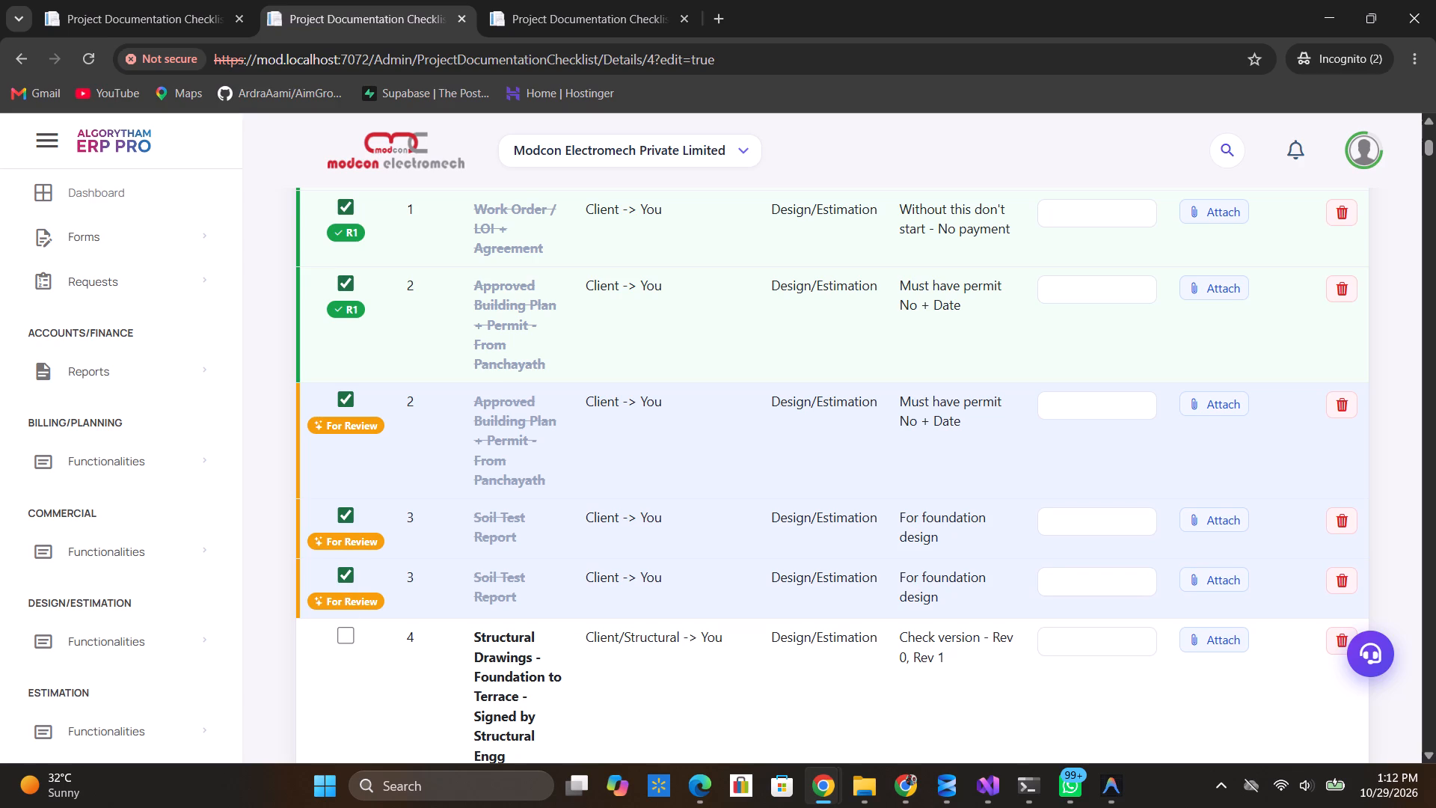
pyautogui.click(345, 631)
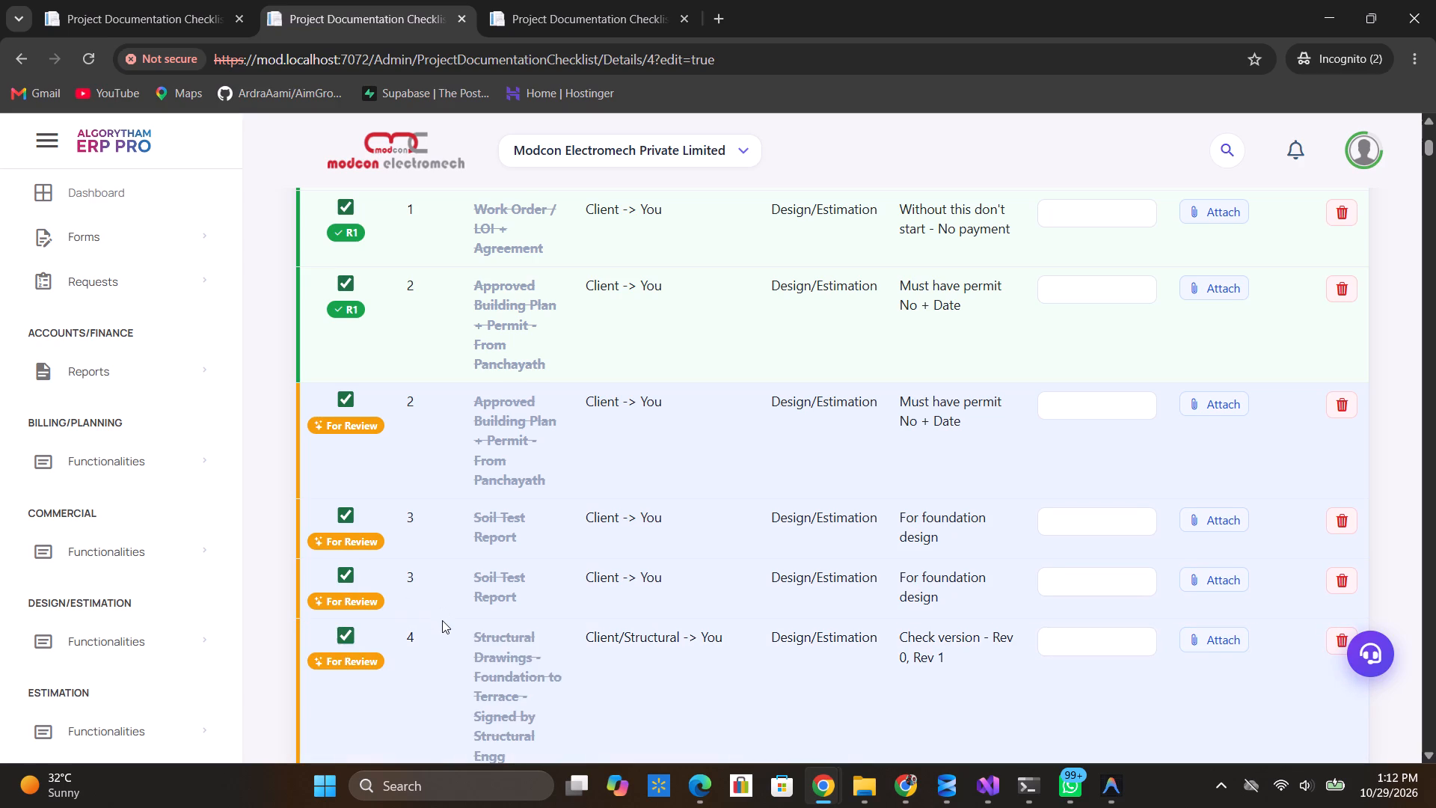
# Tick the second Structural Drawings - Foundation to Terrace row under Pre-Construction.
pyautogui.scroll(-3, 442, 620)
pyautogui.scroll(1, 442, 620)
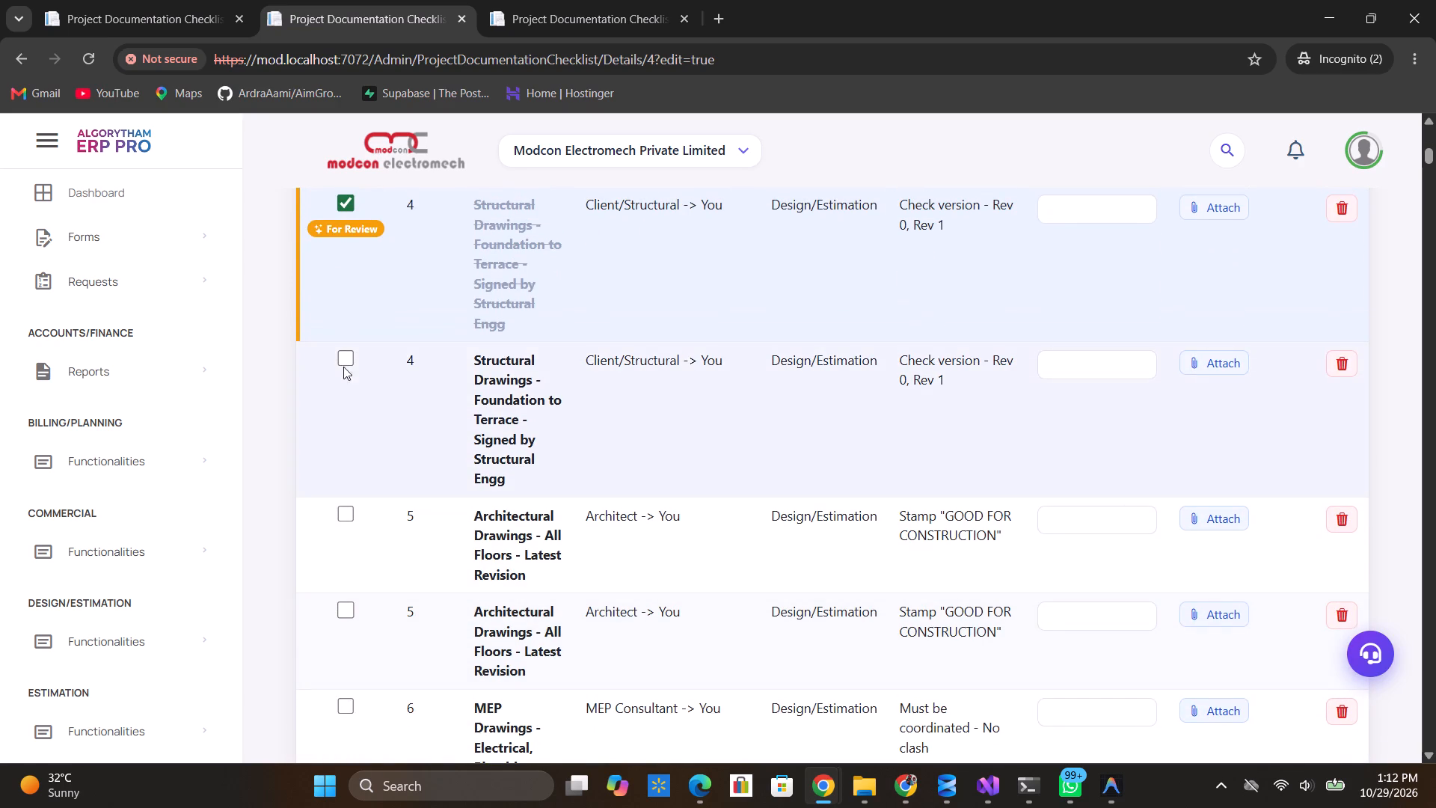
pyautogui.click(346, 354)
# Send the edited AHALIA UGPG EXHAUST-TREATMENT ROOM checklist for approval again and accept the confirmation.
pyautogui.scroll(-15, 714, 482)
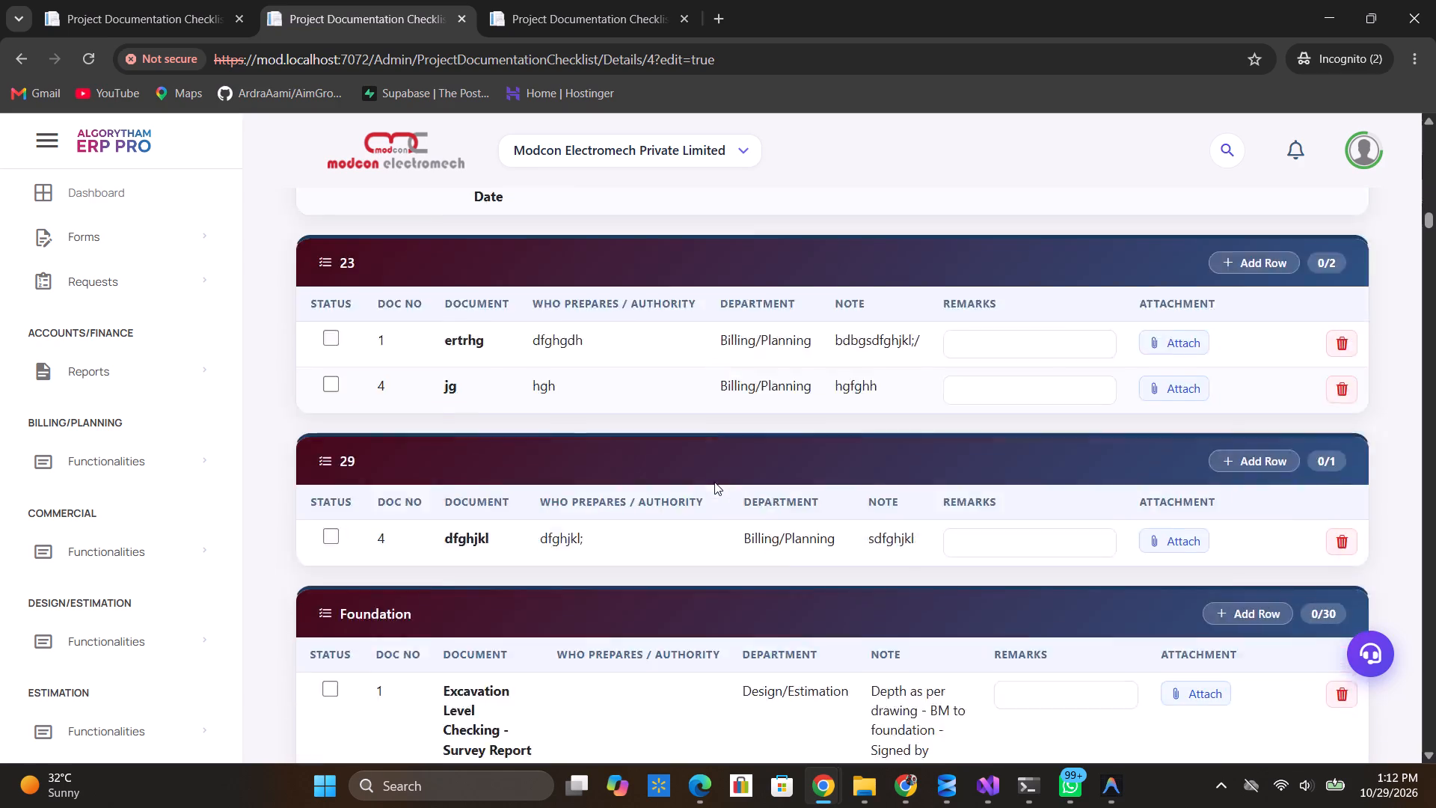
pyautogui.scroll(-18, 714, 482)
pyautogui.scroll(-16, 714, 482)
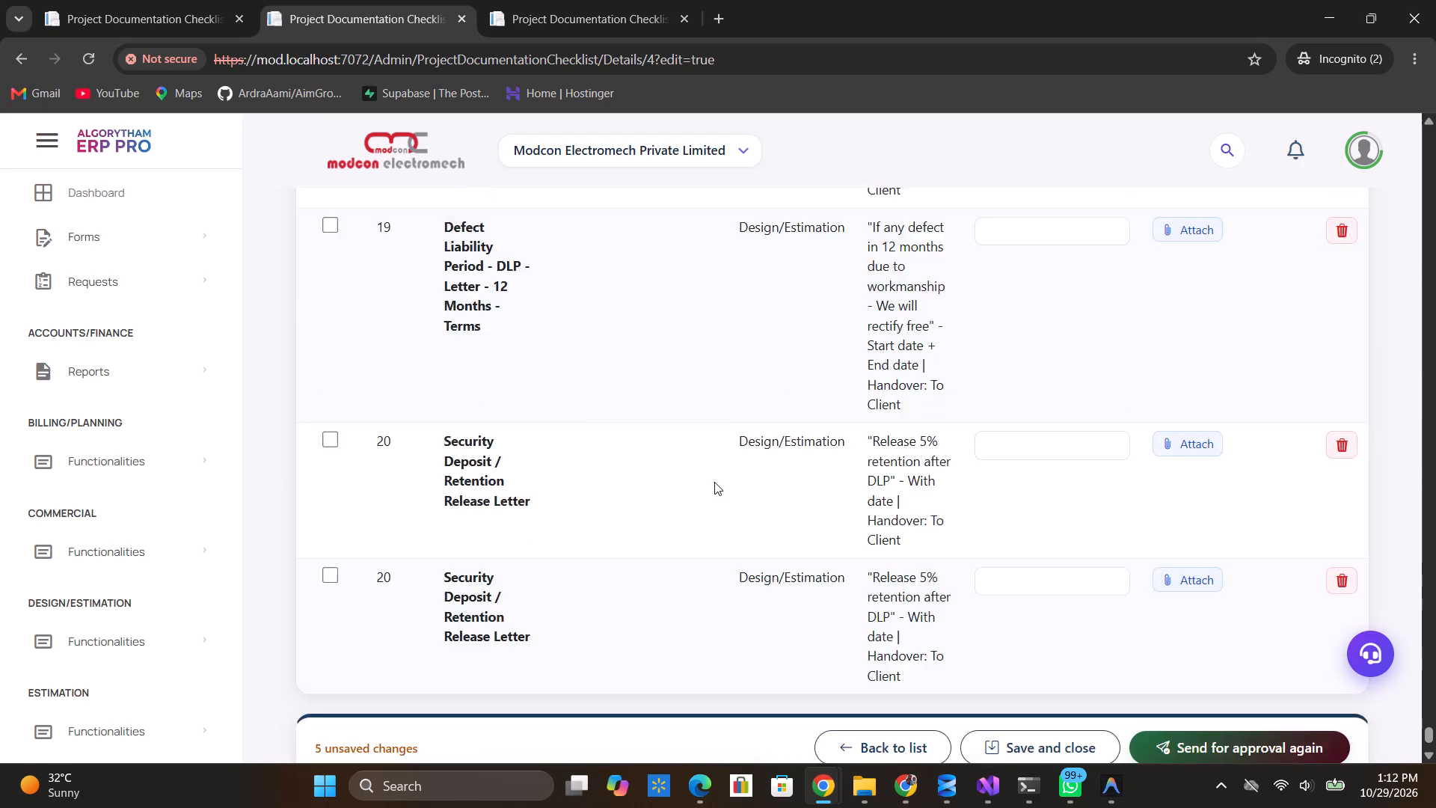
pyautogui.scroll(-9, 714, 482)
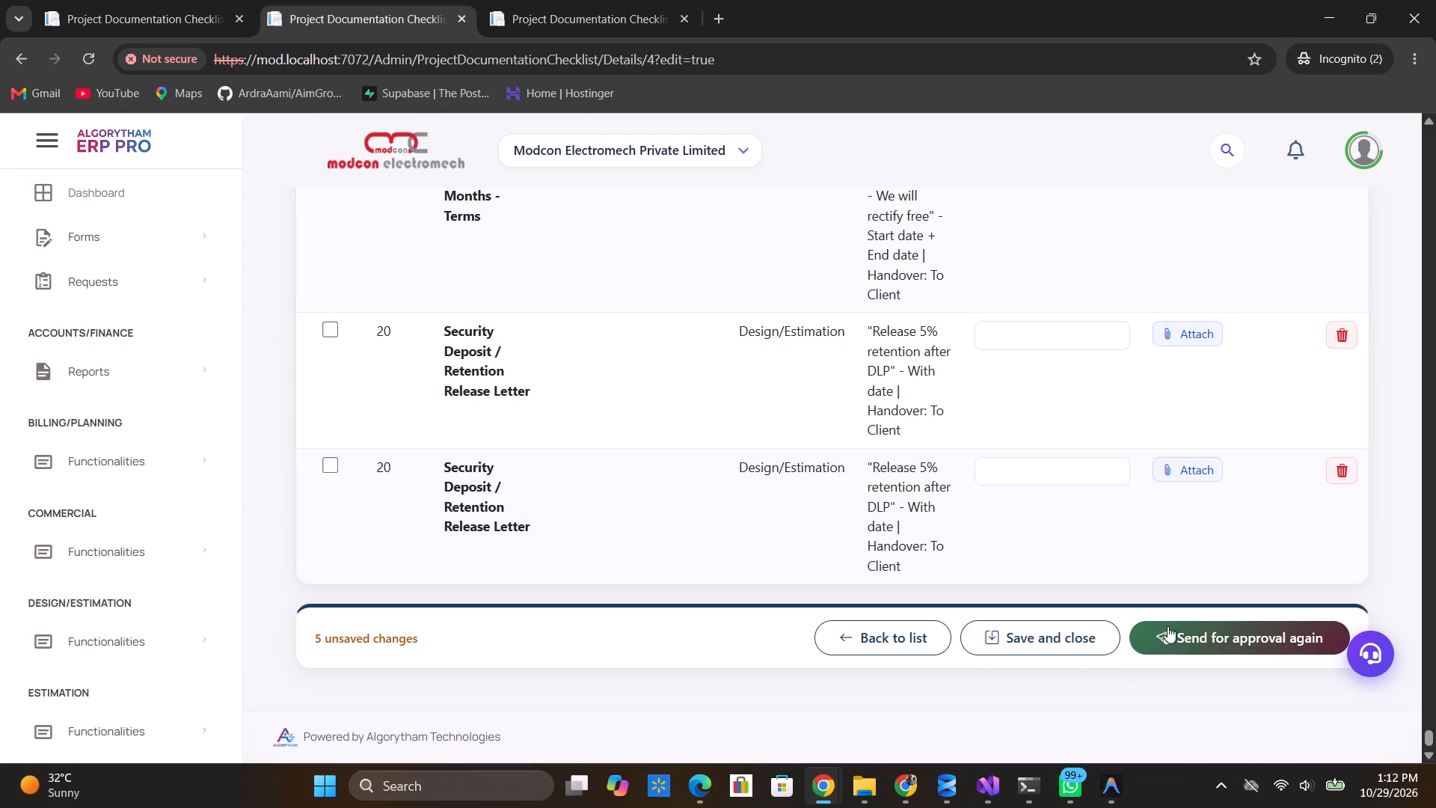
pyautogui.click(1179, 628)
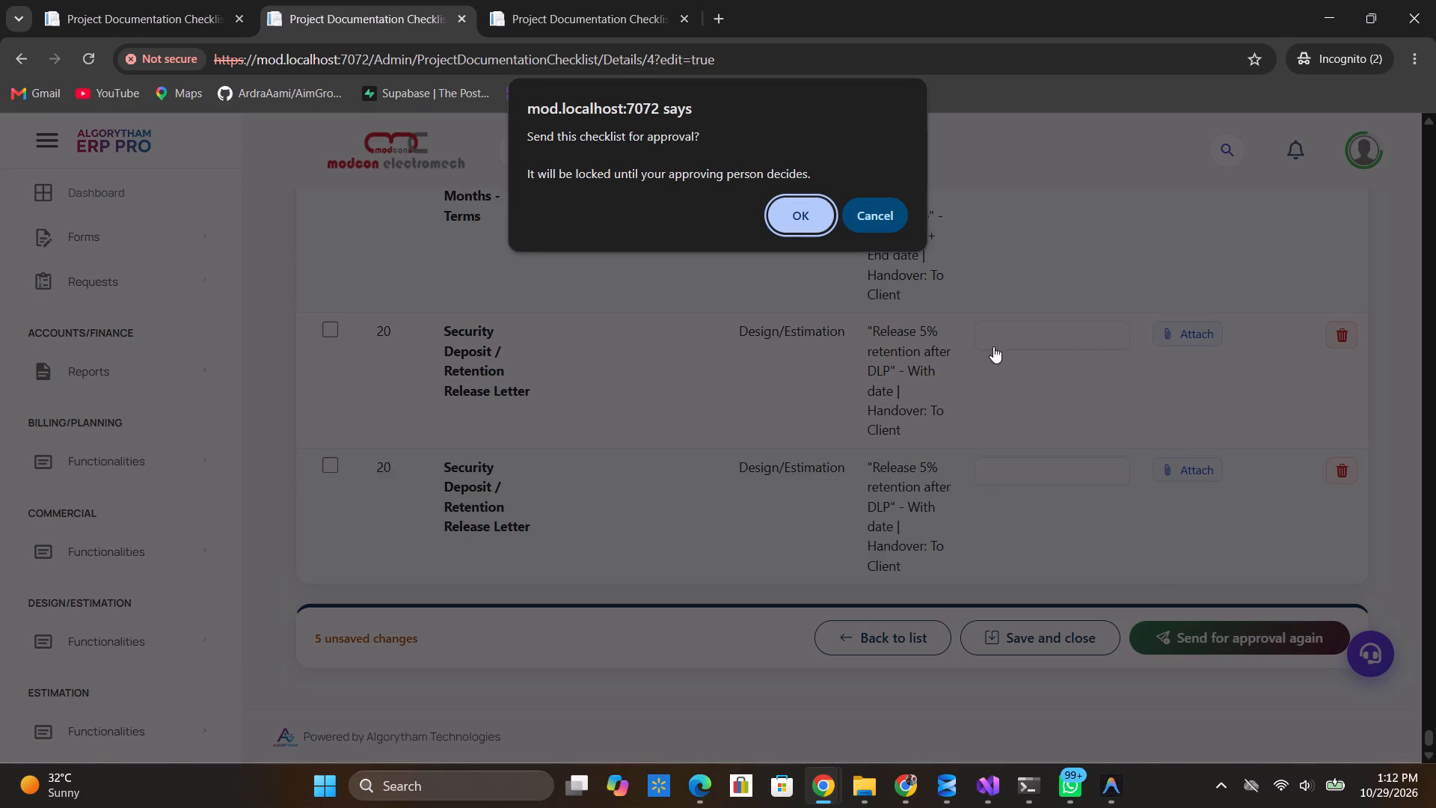
pyautogui.click(793, 211)
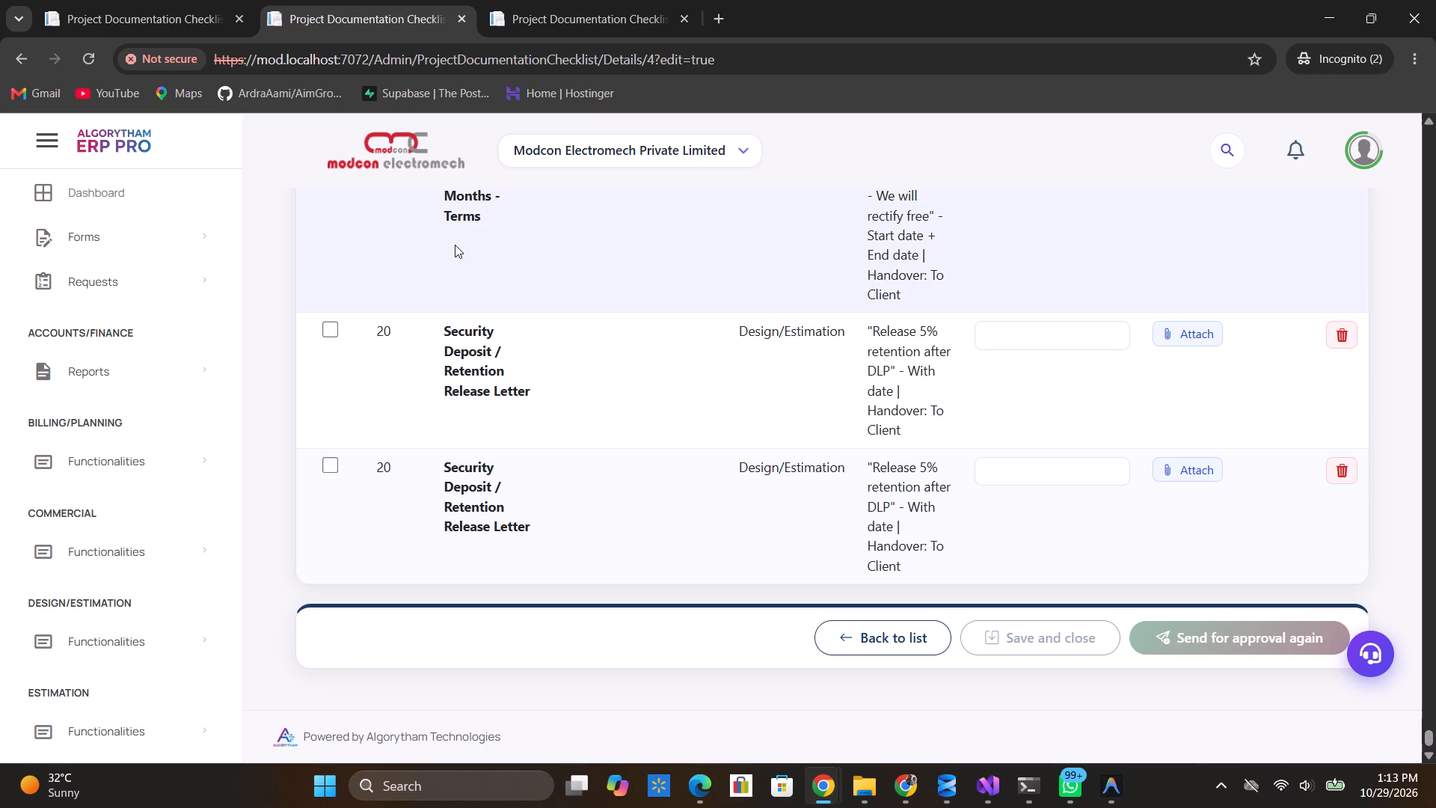
pyautogui.scroll(7, 455, 245)
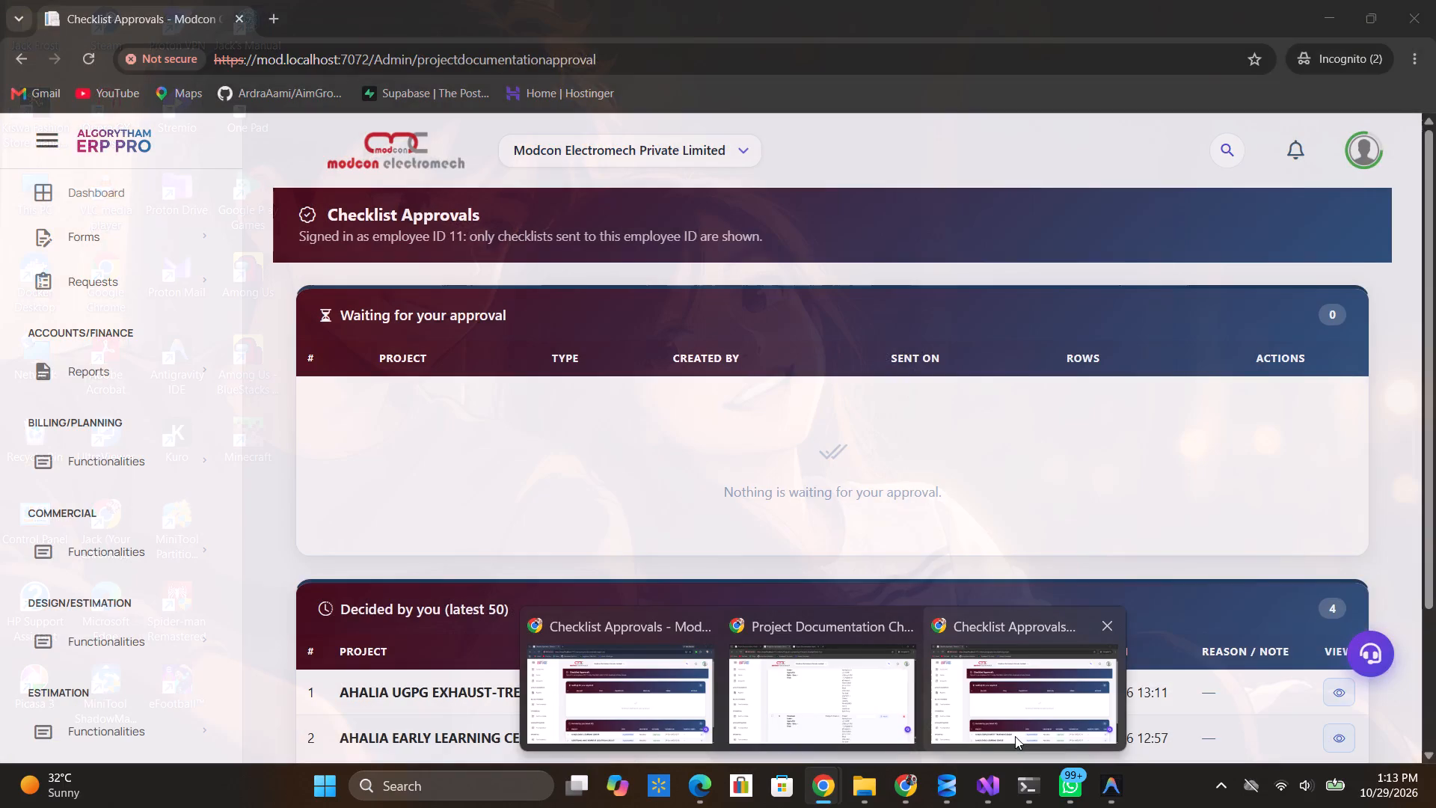
# Switch to the non-incognito browser window showing Checklist Approvals and open the signed-in user's account options.
pyautogui.click(696, 706)
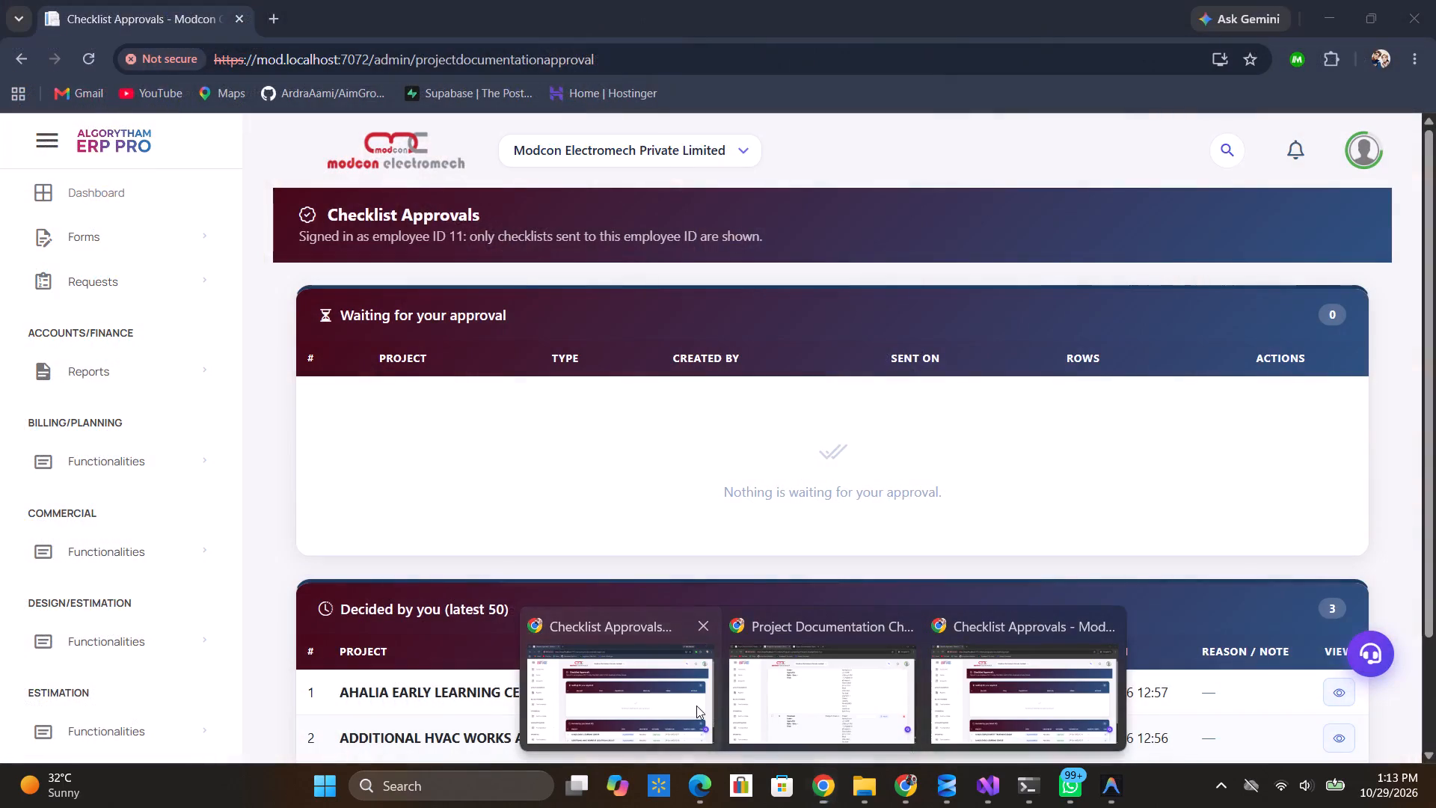
pyautogui.click(1373, 142)
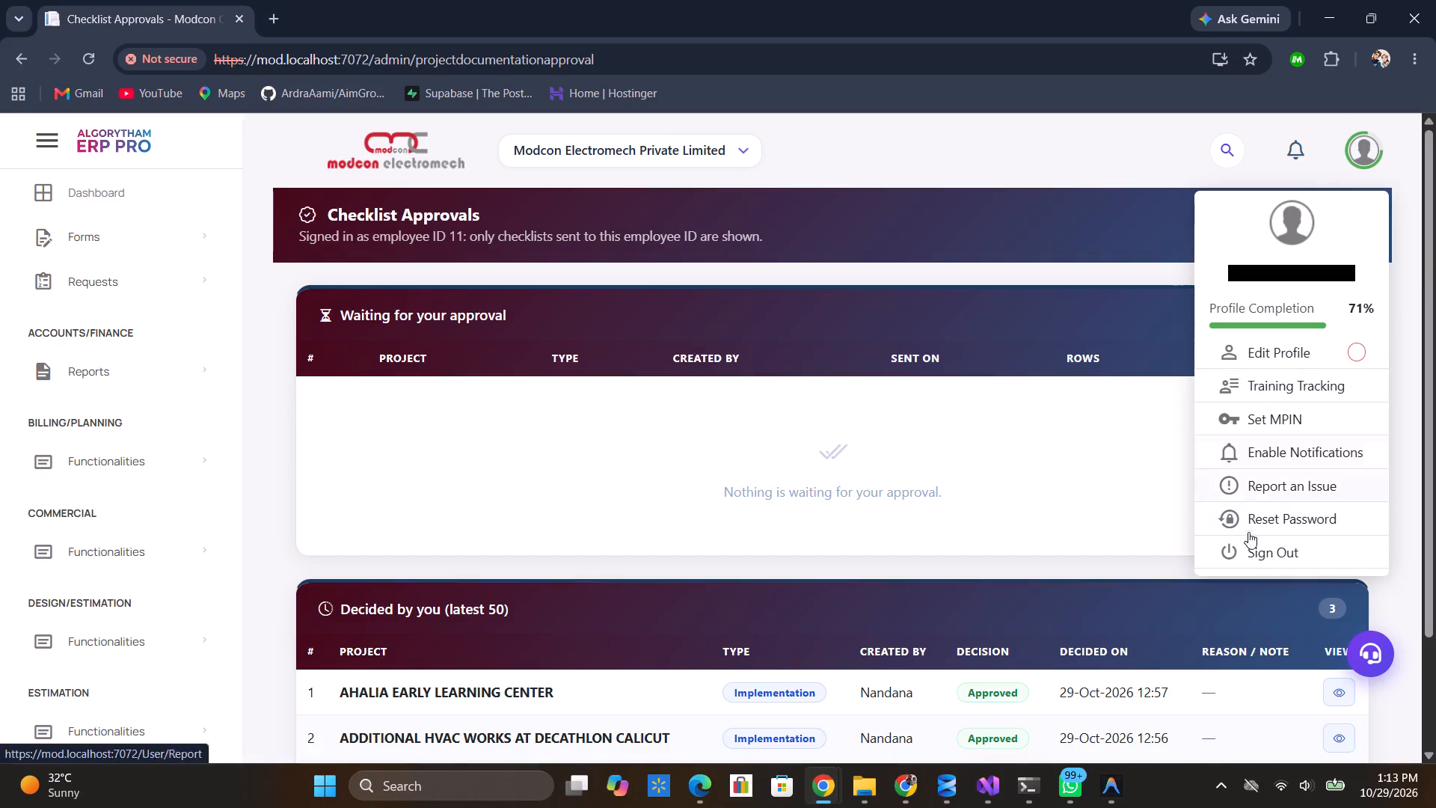
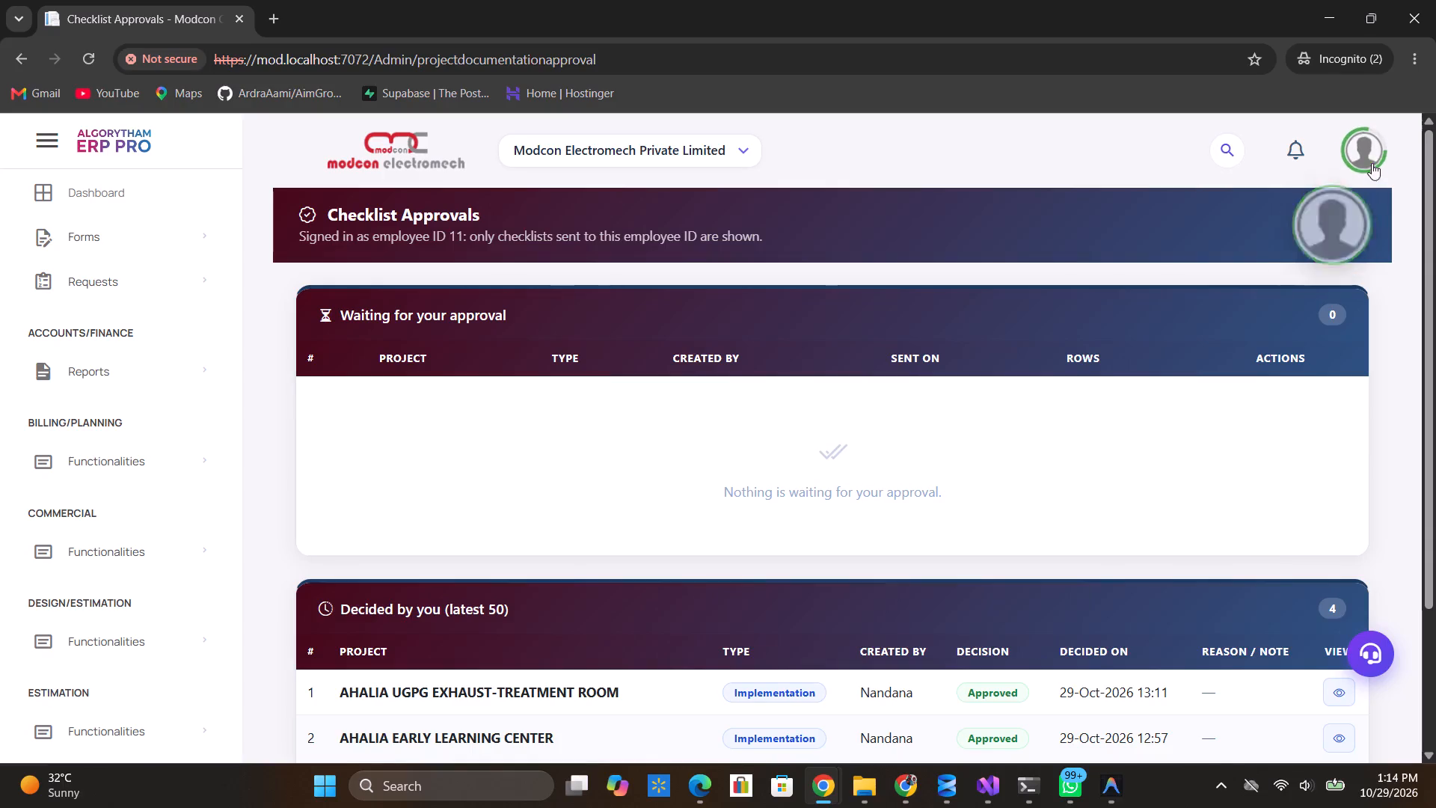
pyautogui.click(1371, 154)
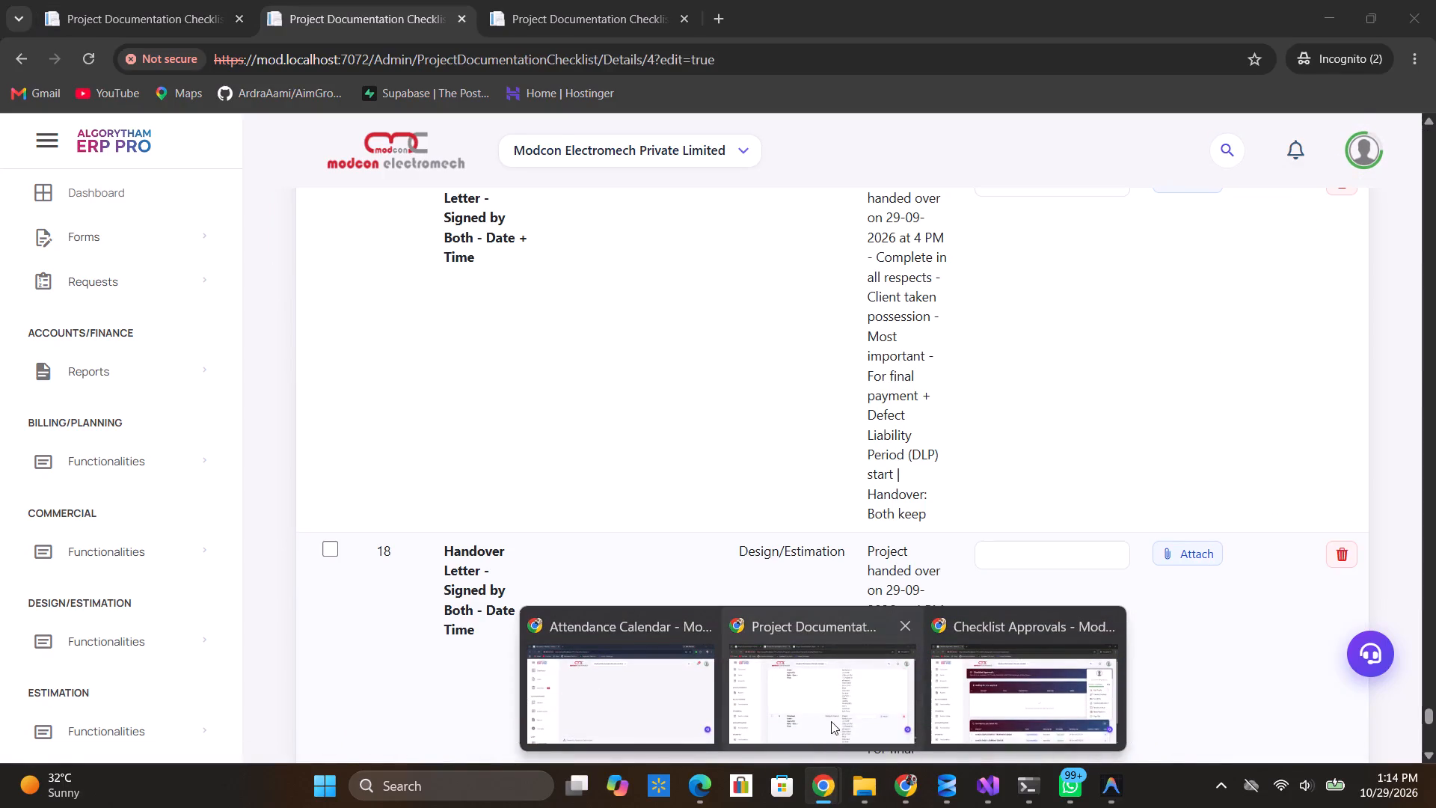
# Switch to the non-incognito Attendance Calendar window and open the Project Documentation Checklists page at mod.localhost:7072/Admin/ProjectDocumentationChecklist.
pyautogui.click(646, 720)
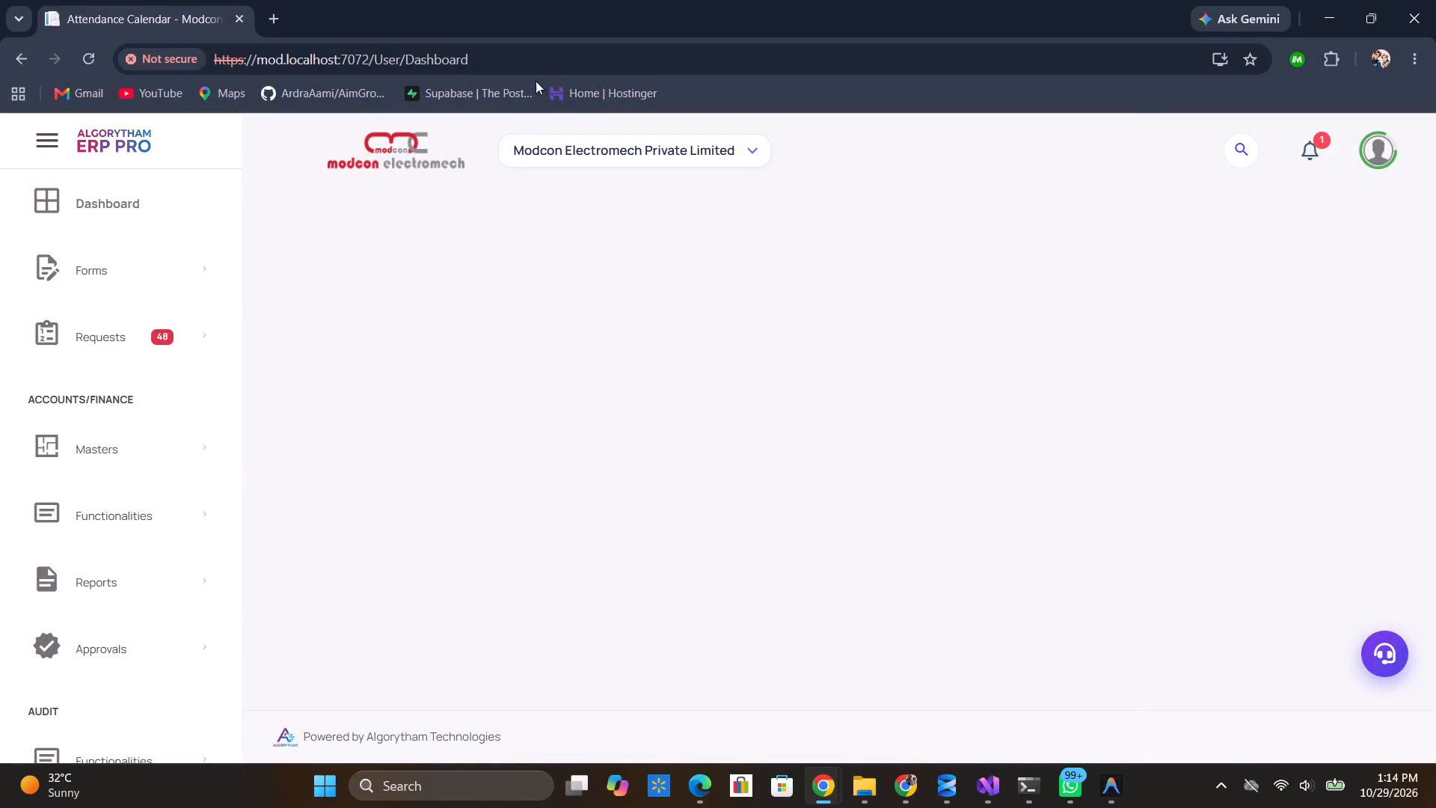
pyautogui.click(539, 57)
pyautogui.press('Right')
pyautogui.press('BackSpace')
pyautogui.press('BackSpace')
pyautogui.press('BackSpace')
pyautogui.press('BackSpace')
pyautogui.press('BackSpace')
pyautogui.press('BackSpace')
pyautogui.press('BackSpace')
pyautogui.press('BackSpace')
pyautogui.press('BackSpace')
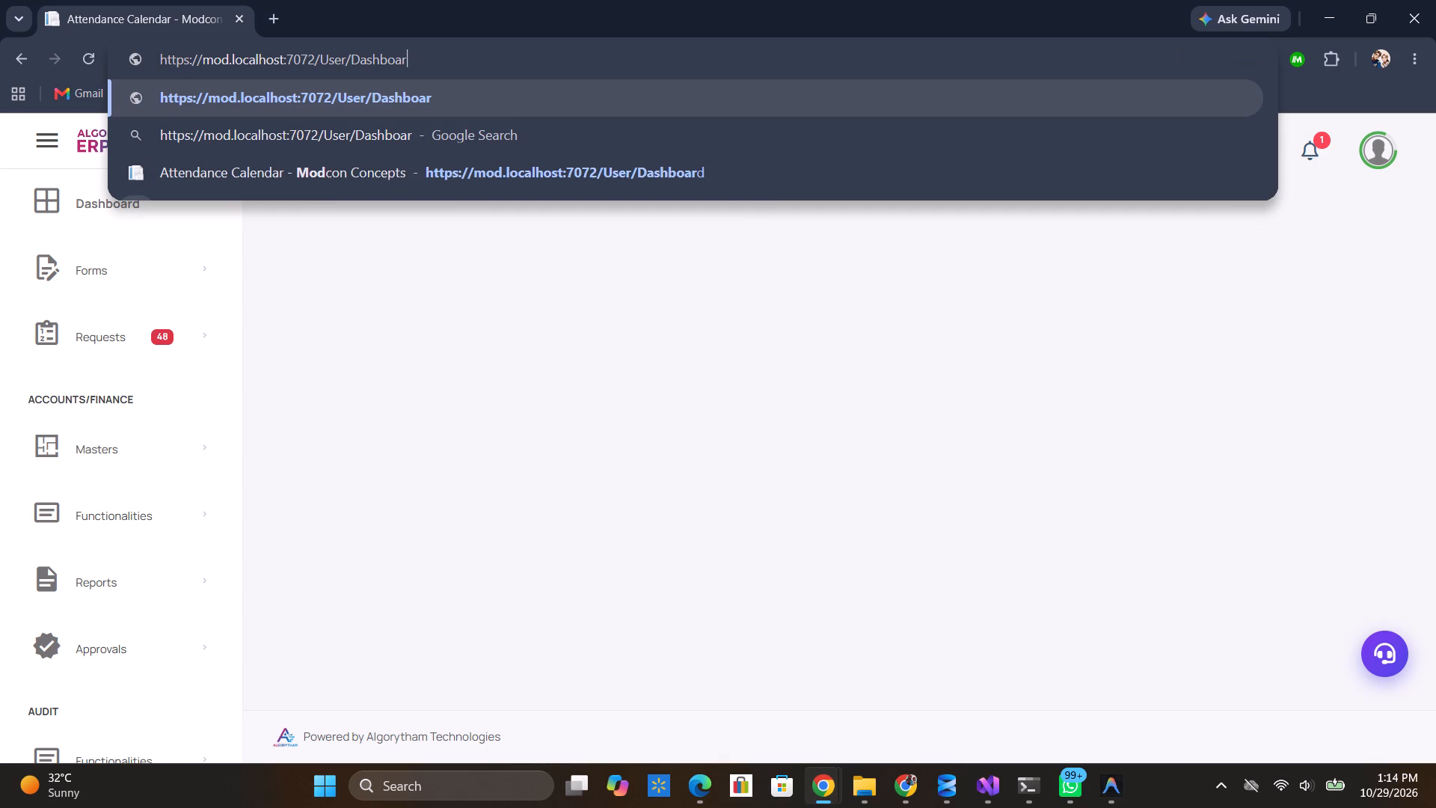
pyautogui.press('BackSpace')
pyautogui.press('BackSpace')
pyautogui.press('BackSpace')
pyautogui.press('BackSpace')
pyautogui.press('BackSpace')
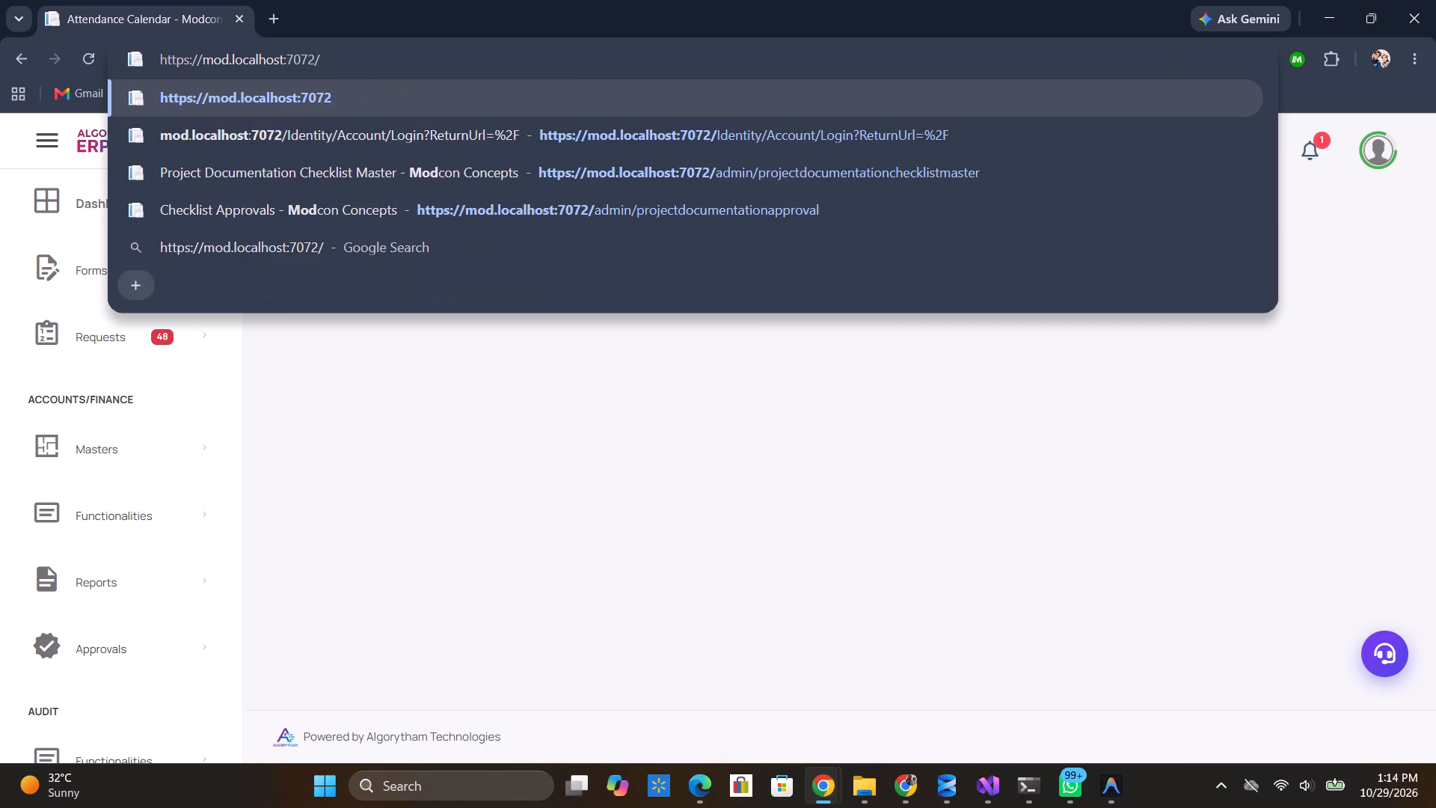
pyautogui.write('dmin')
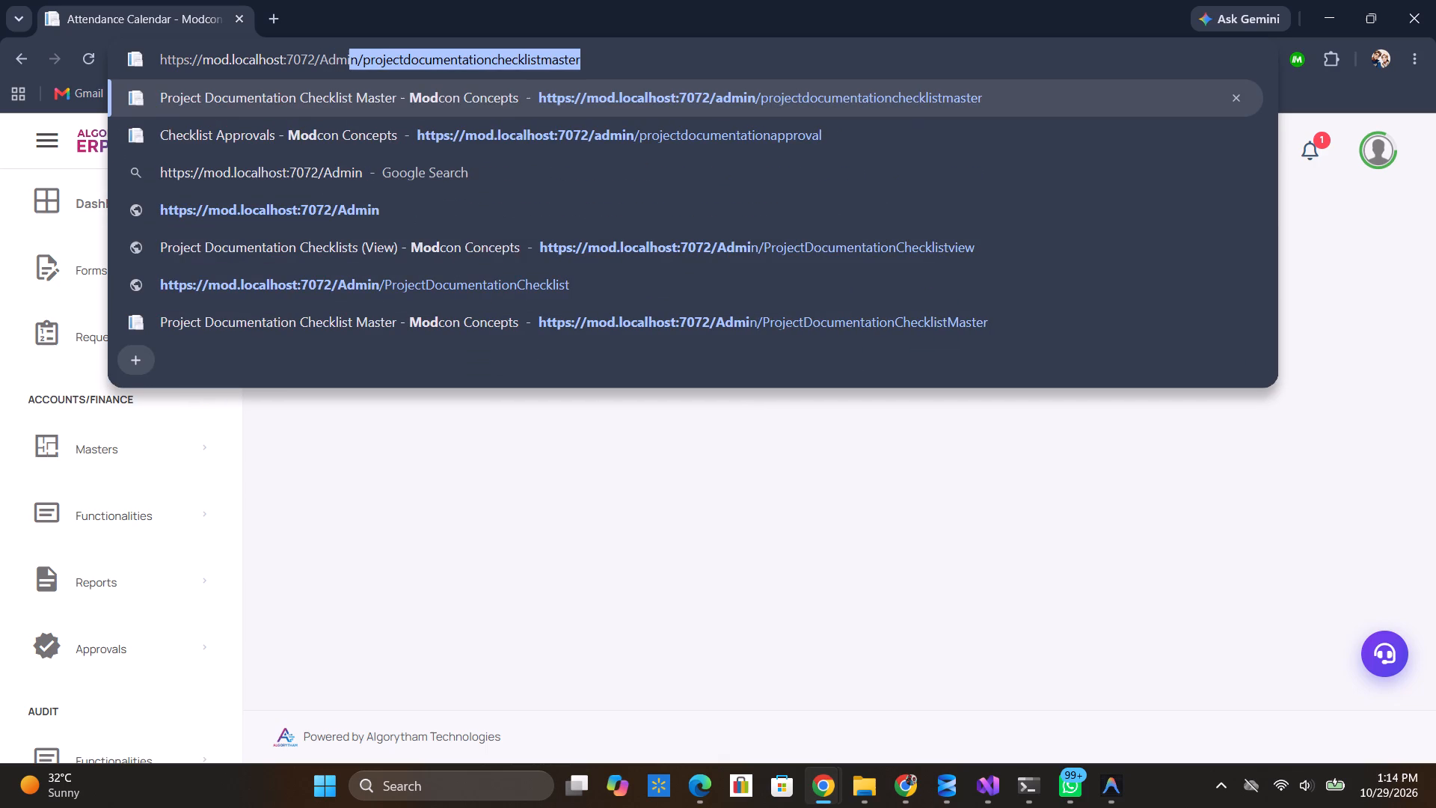
pyautogui.press('/')
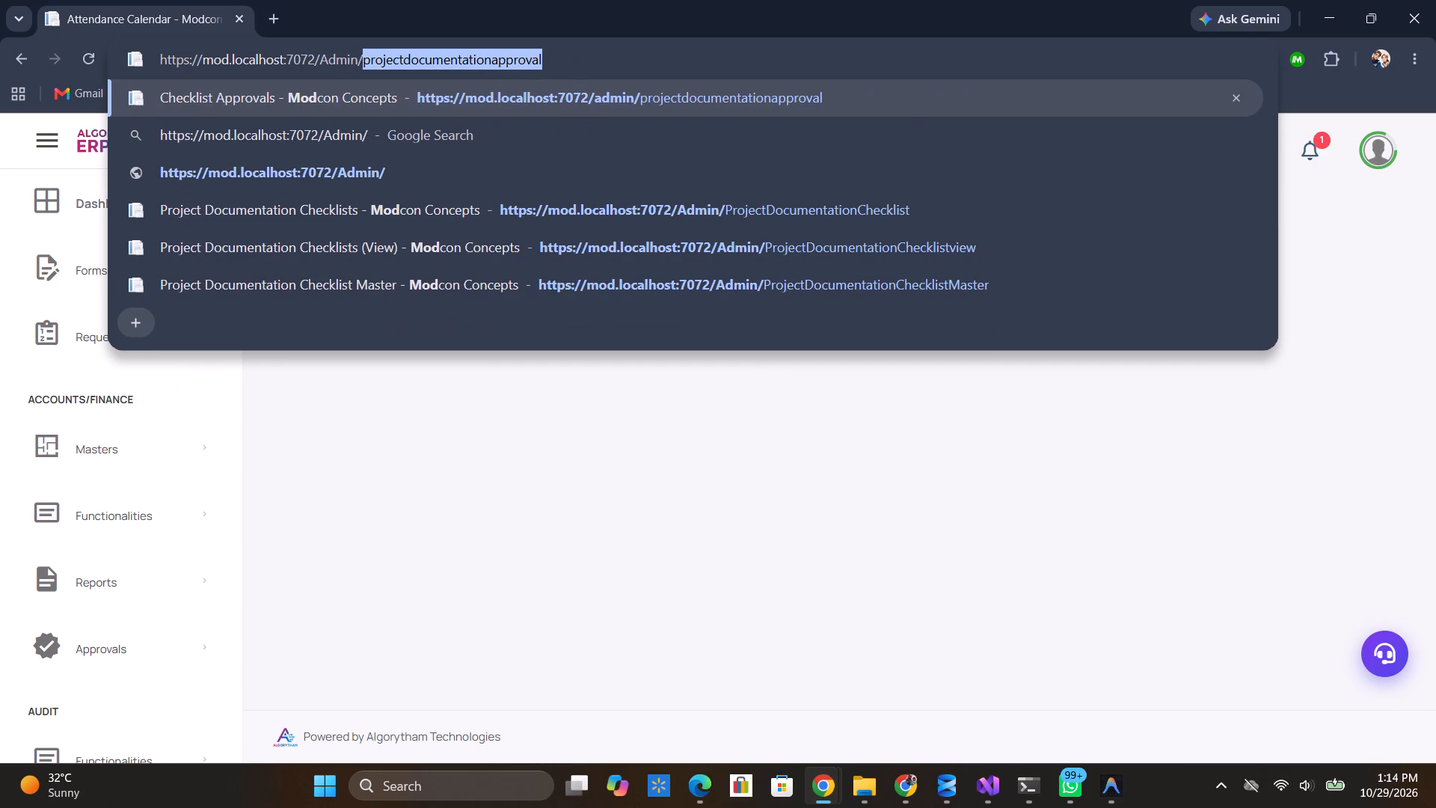
pyautogui.press('Down')
pyautogui.press('Down')
pyautogui.press('Down')
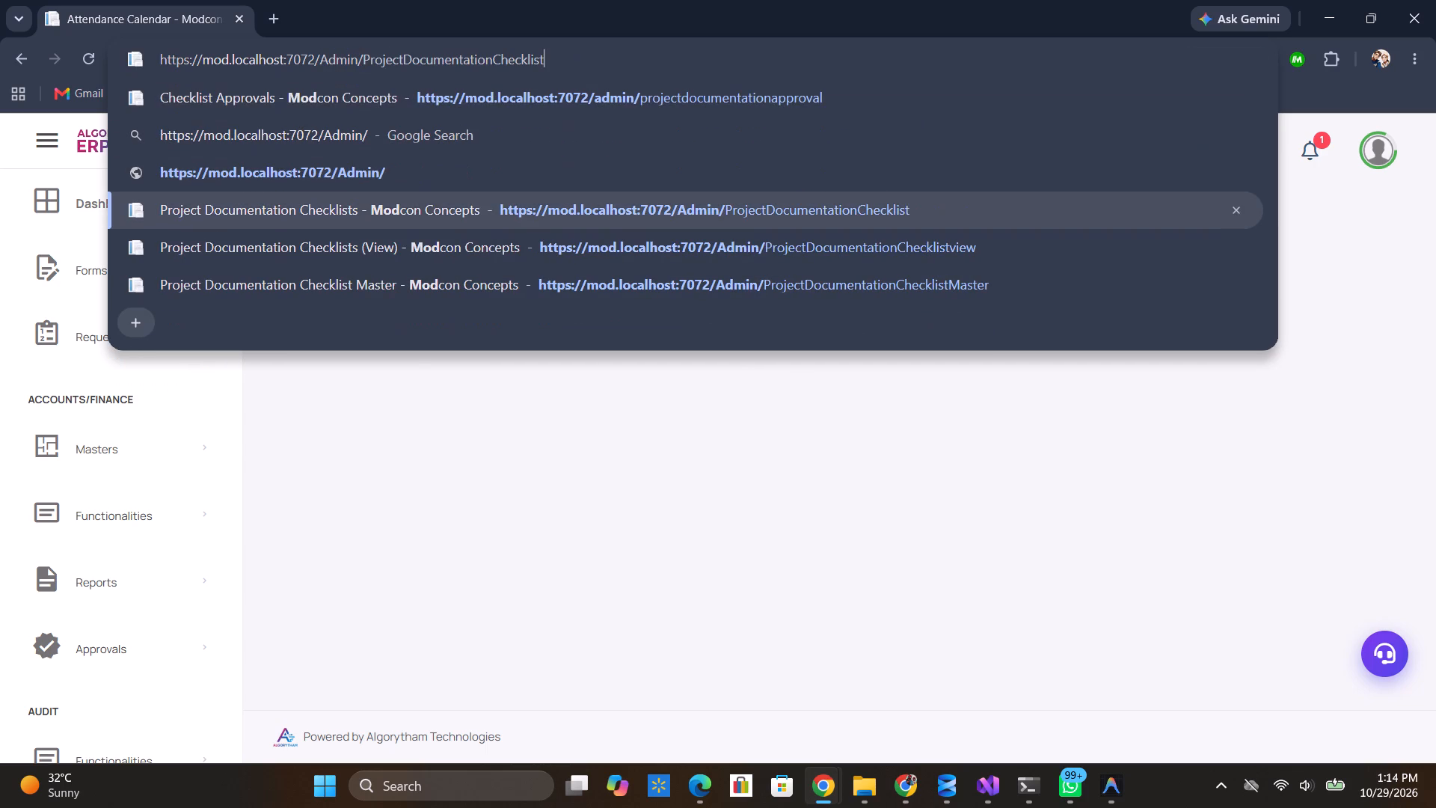
pyautogui.press('Return')
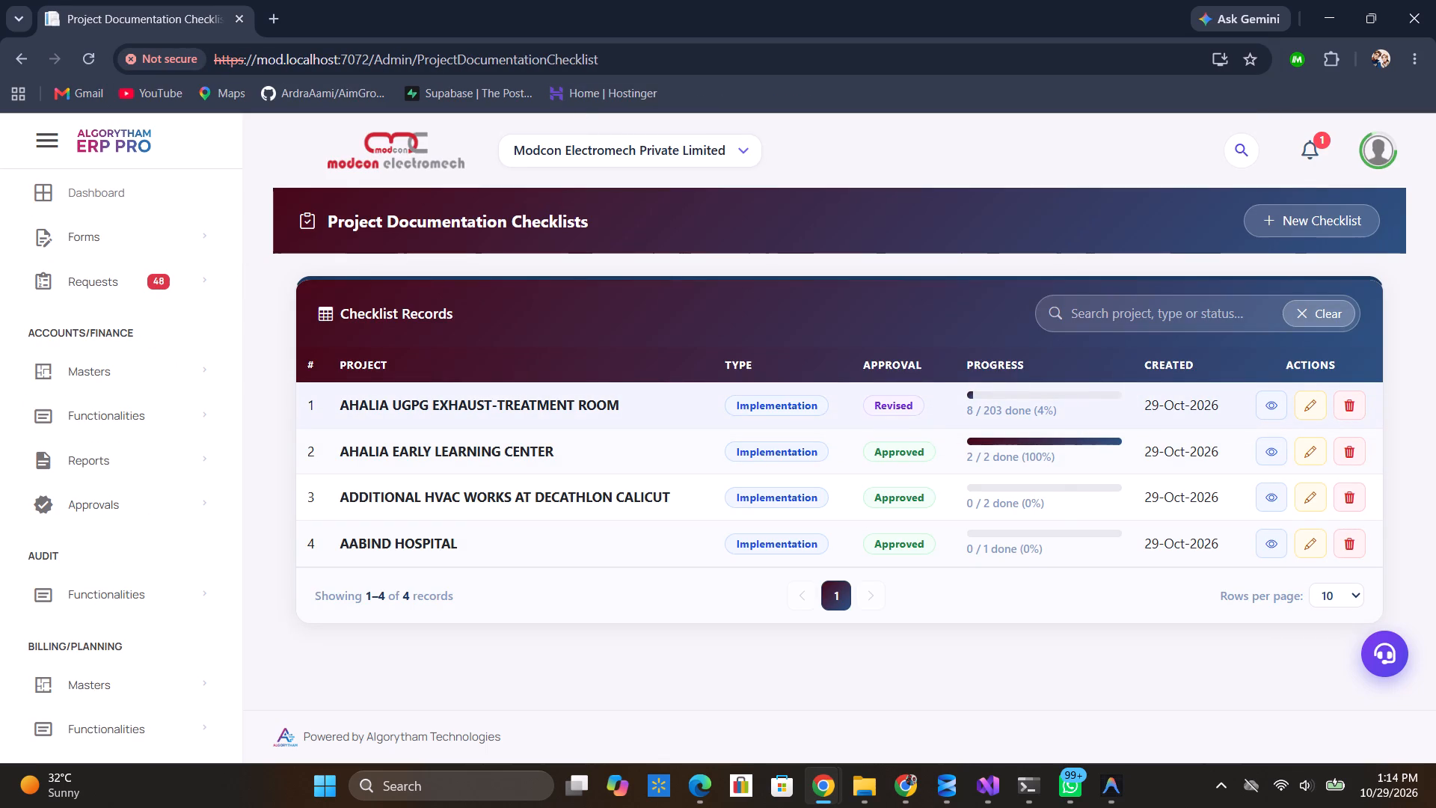
# Open the AHALIA UGPG EXHAUST-TREATMENT ROOM checklist for editing and send it for approval again, accepting the confirmation.
pyautogui.click(1311, 396)
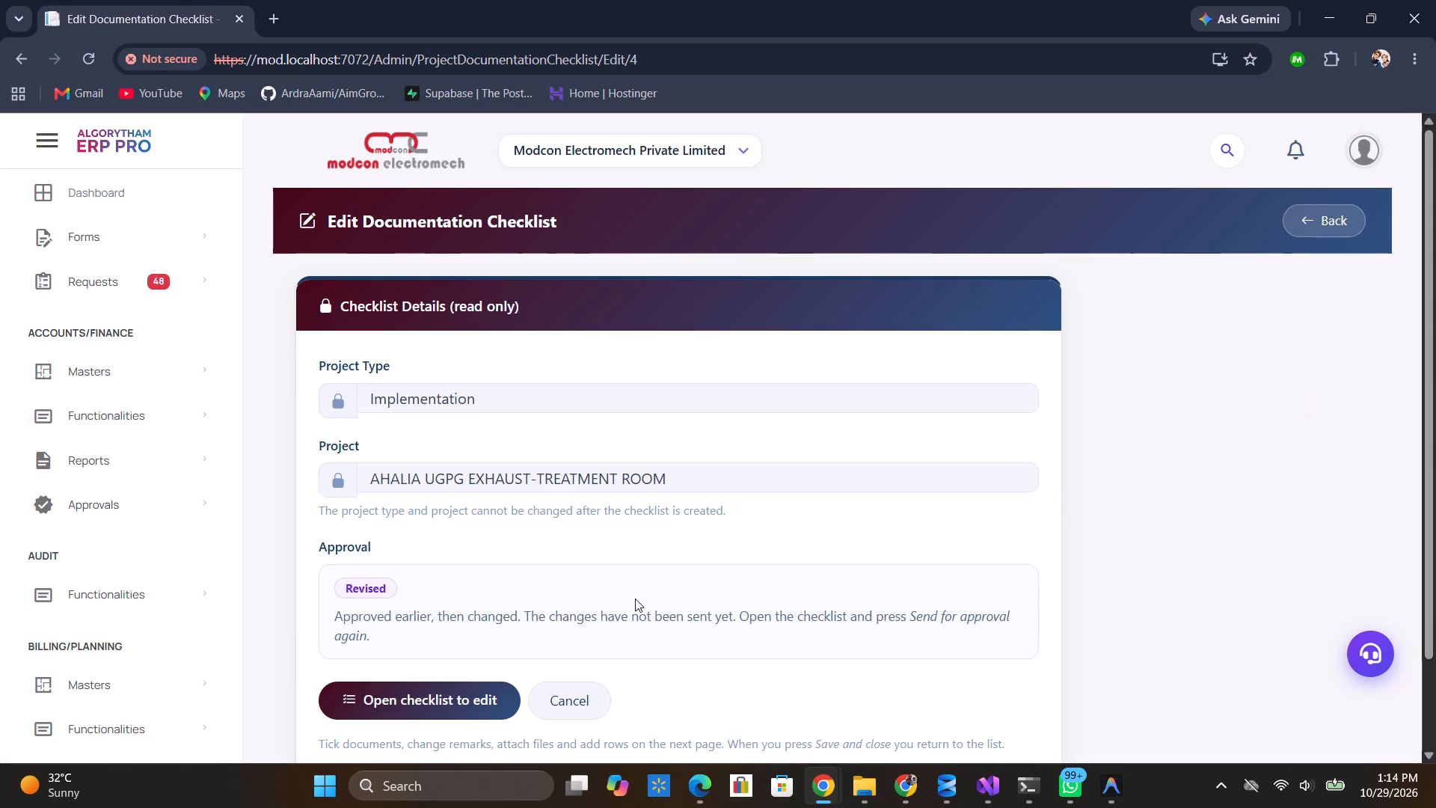
pyautogui.click(423, 698)
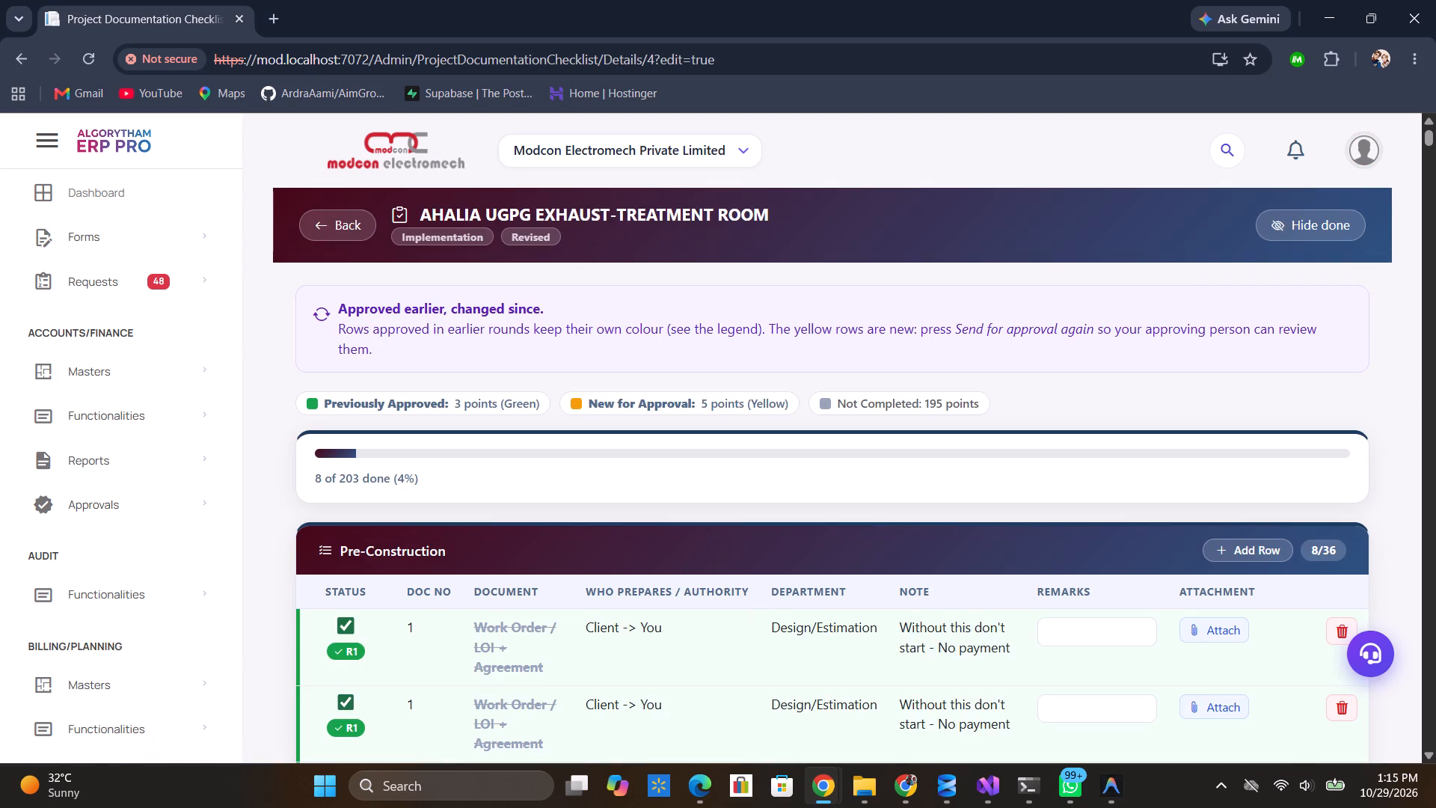
pyautogui.scroll(-15, 813, 624)
pyautogui.scroll(-20, 813, 624)
pyautogui.scroll(-6, 813, 624)
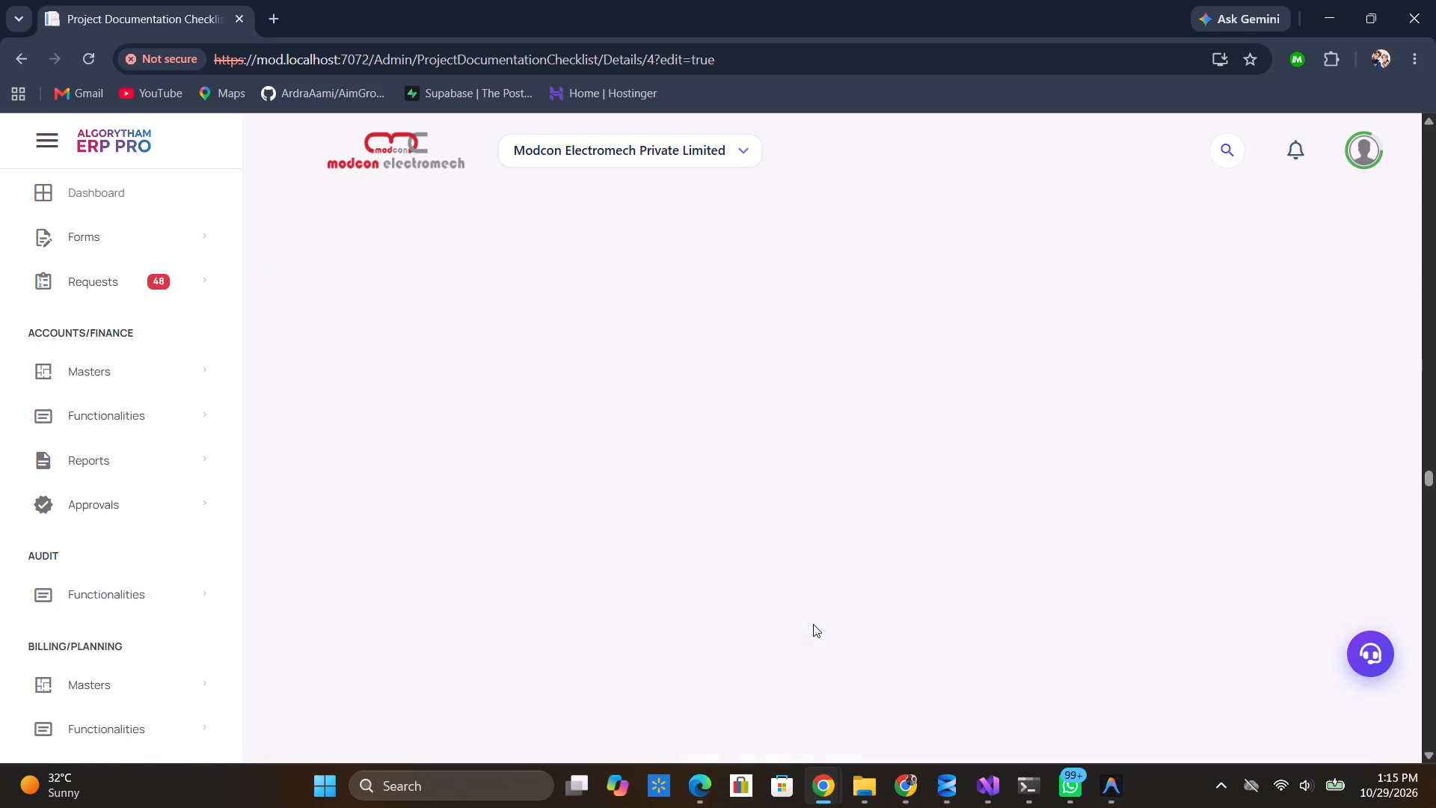
pyautogui.scroll(-7, 813, 624)
pyautogui.scroll(-6, 1023, 572)
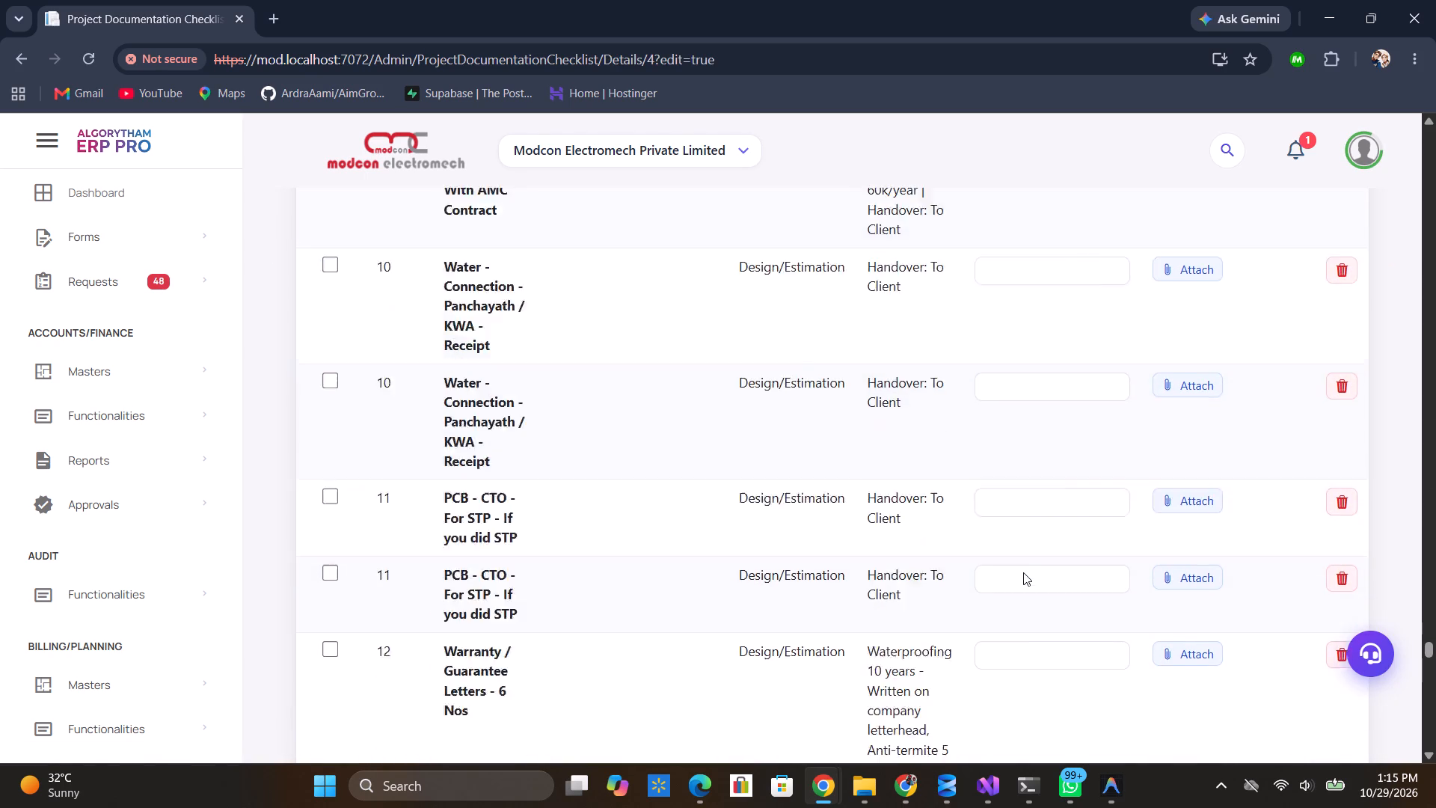
pyautogui.scroll(-15, 1023, 572)
pyautogui.scroll(-10, 1023, 572)
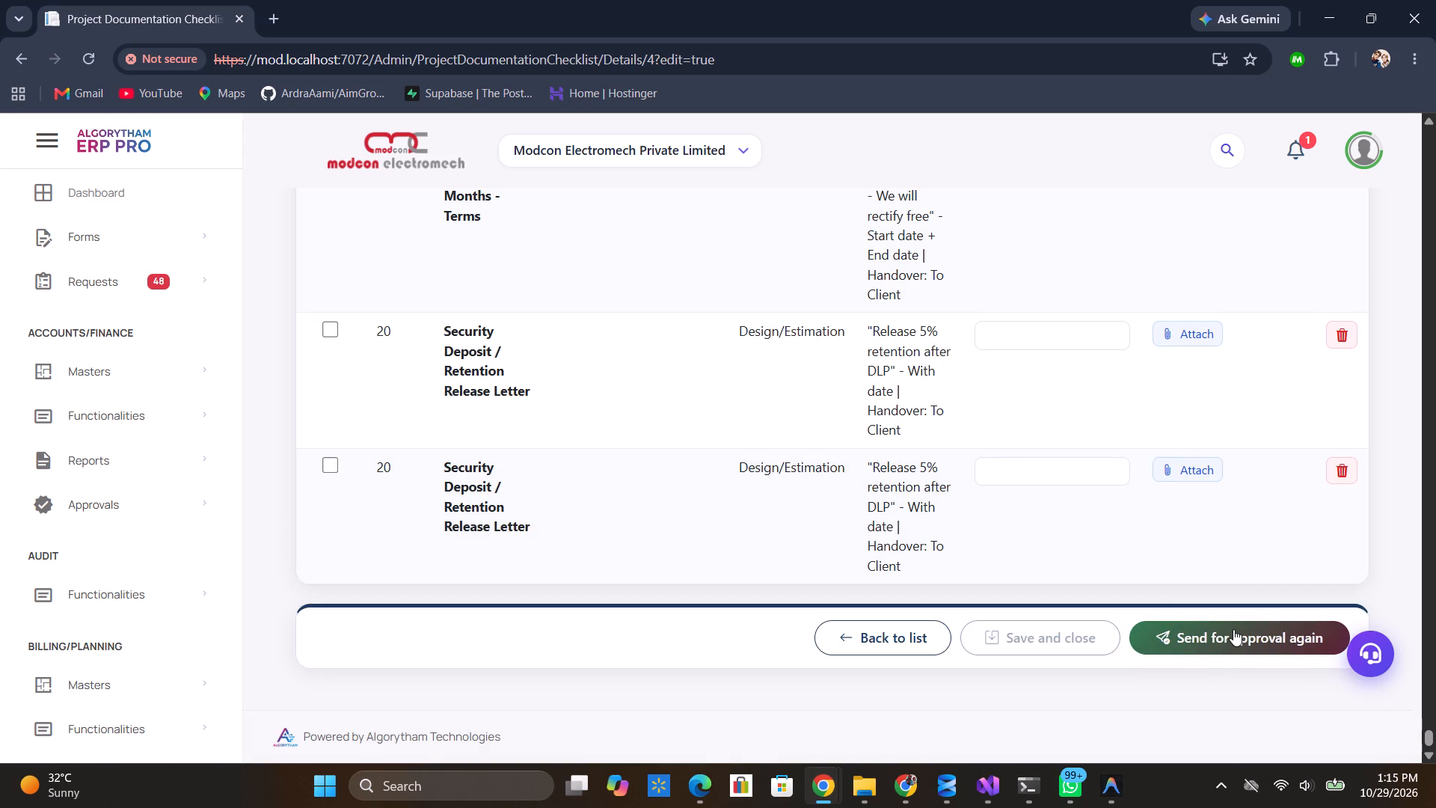
pyautogui.click(1233, 629)
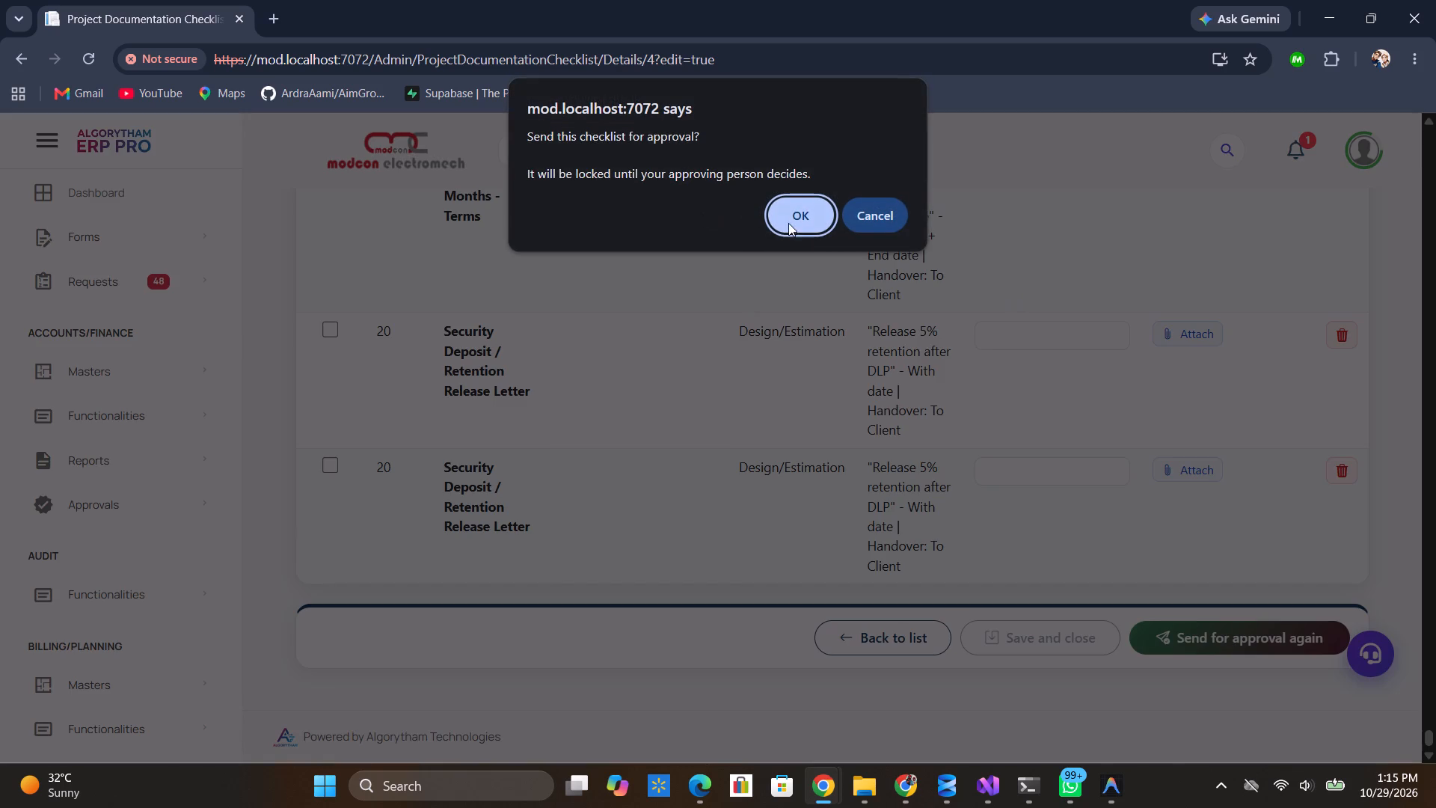
pyautogui.click(803, 220)
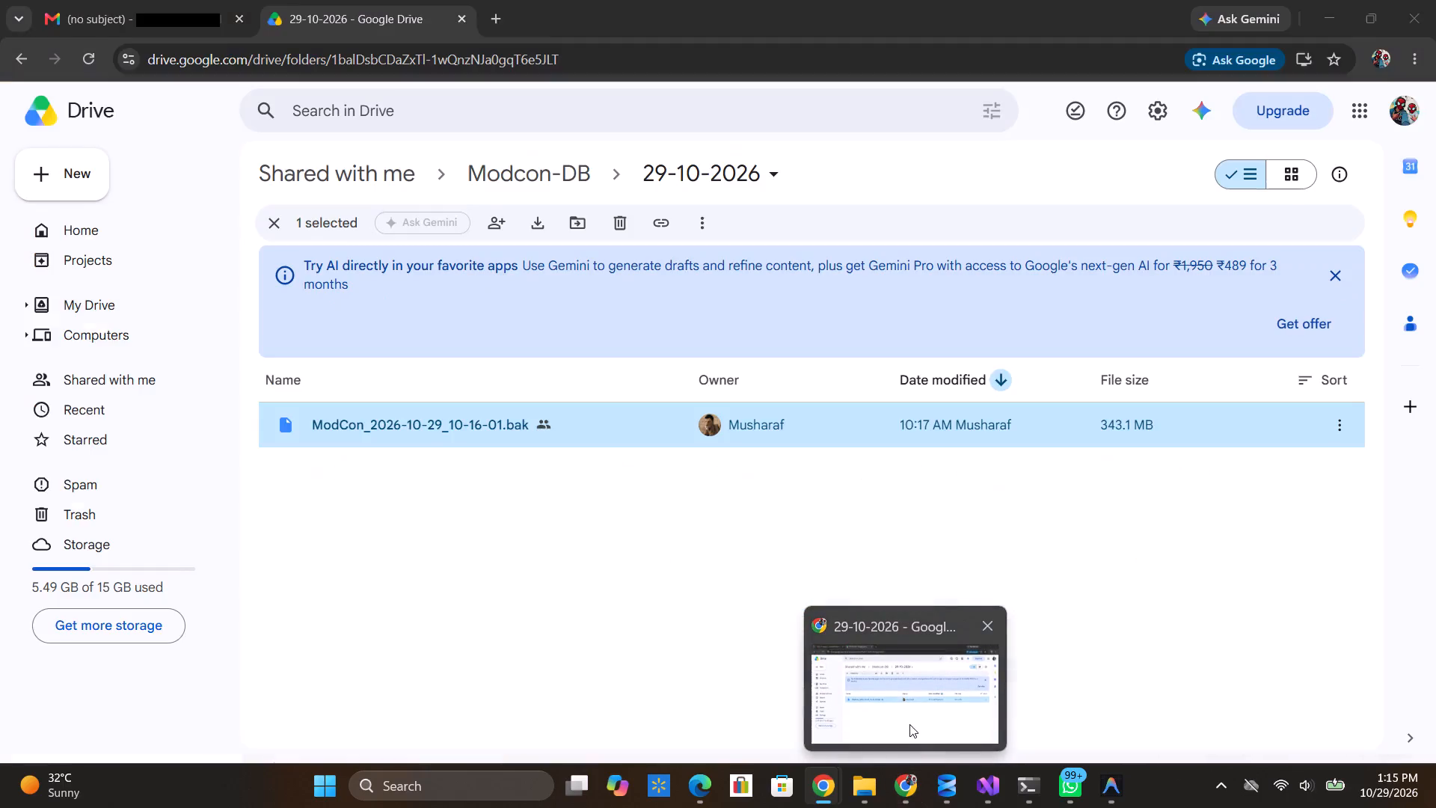
# Switch to the incognito window showing Checklist Approvals and reload the page.
pyautogui.click(995, 723)
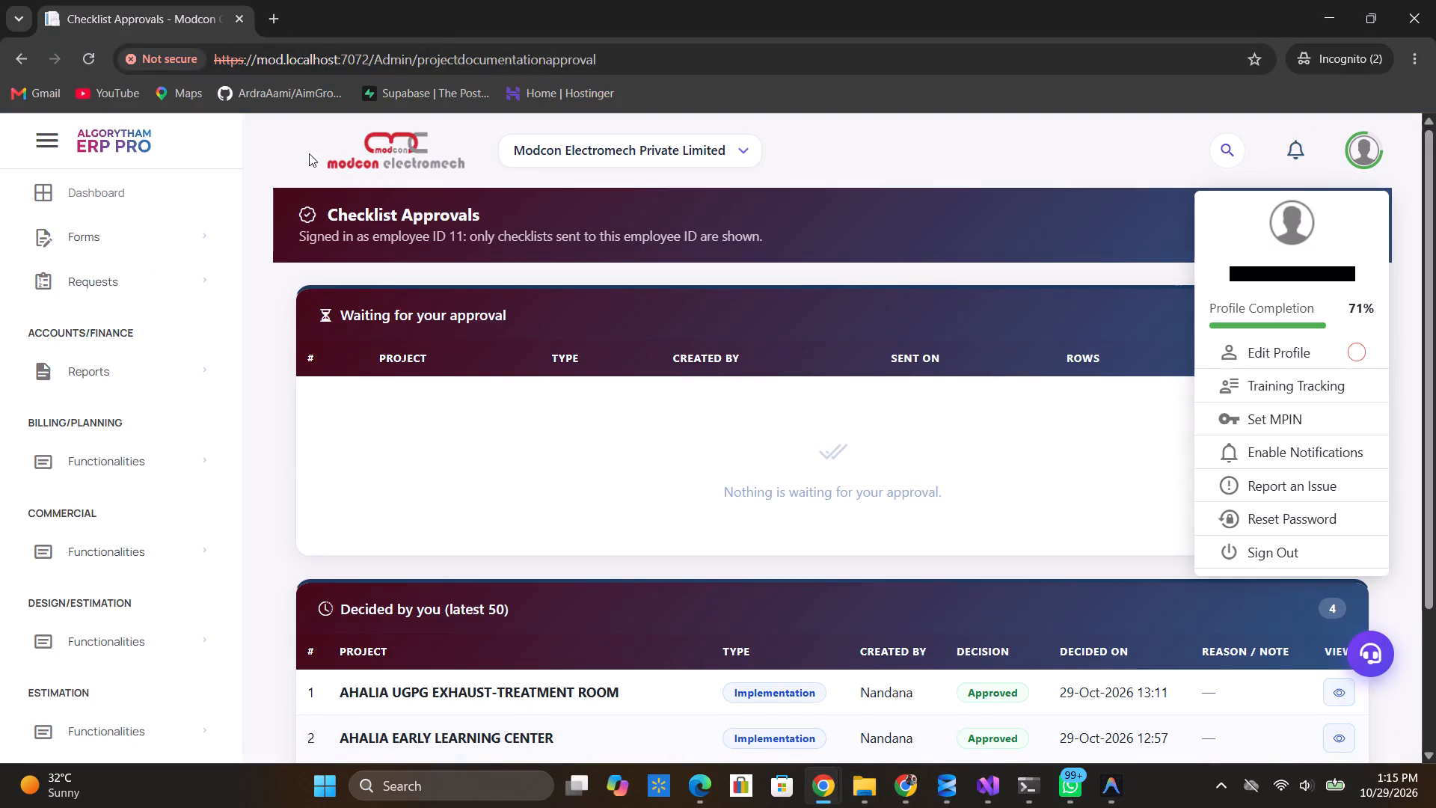
pyautogui.click(92, 58)
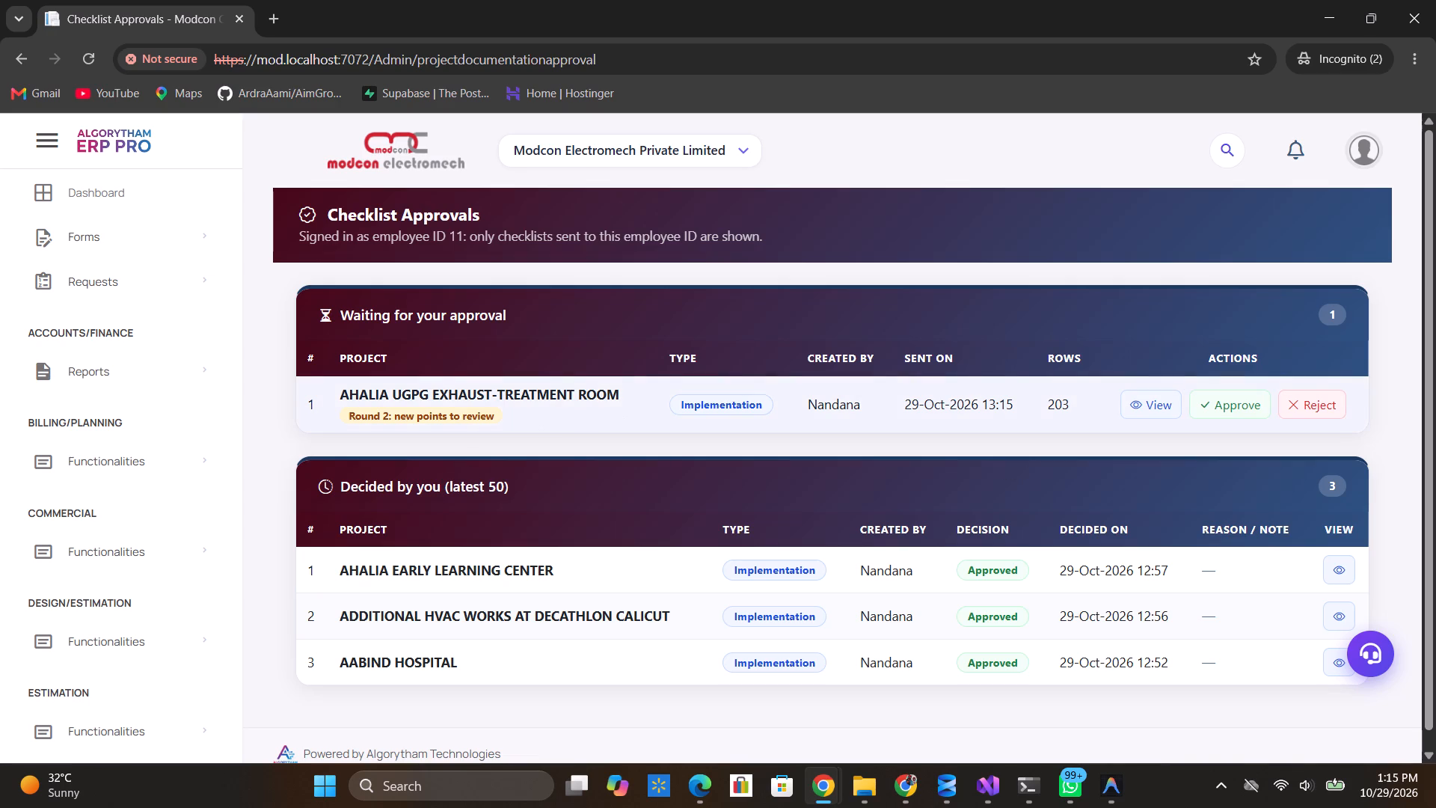
# View the AHALIA UGPG EXHAUST-TREATMENT ROOM checklist waiting for approval, examine its row statuses across the sections, and close the view.
pyautogui.click(1161, 394)
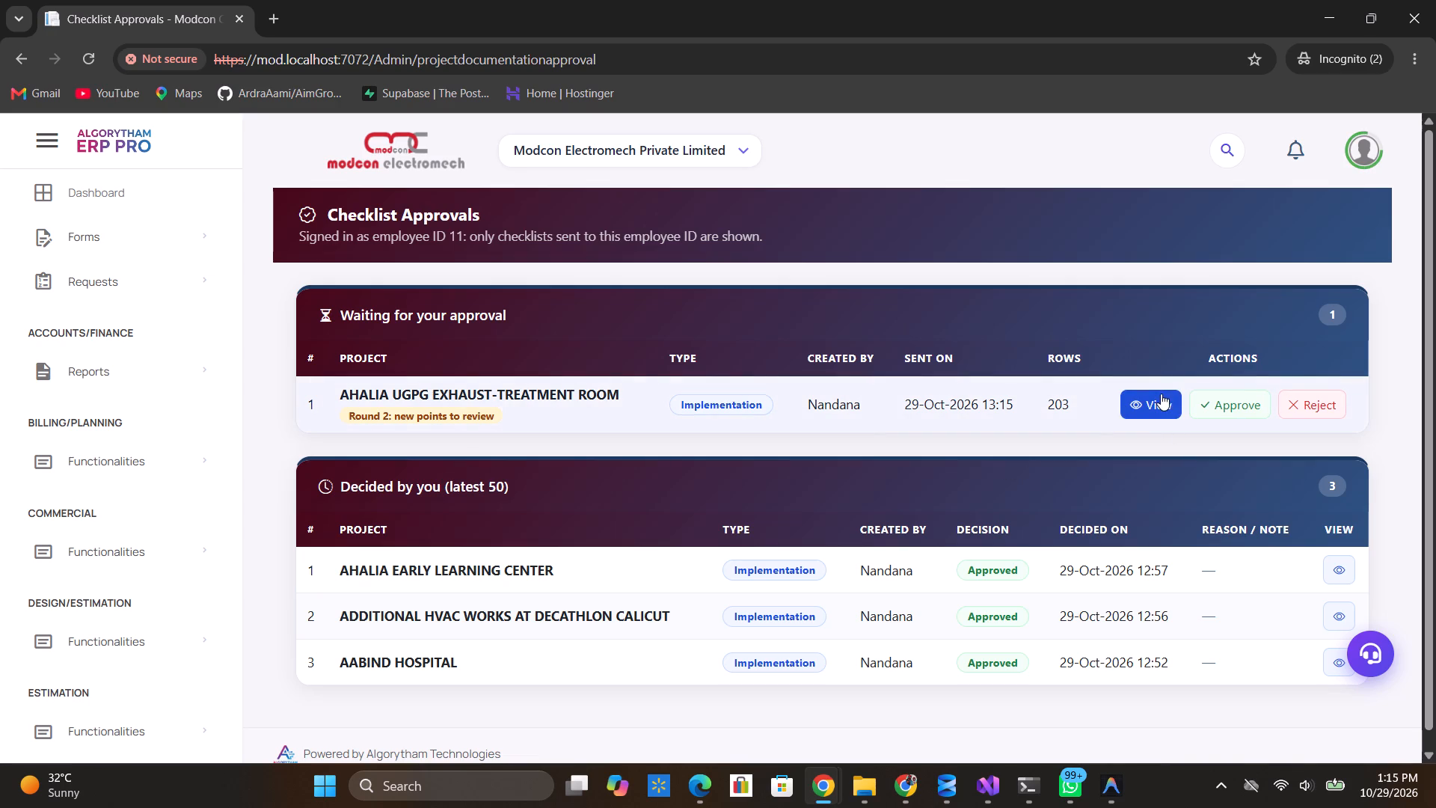
pyautogui.scroll(-3, 724, 509)
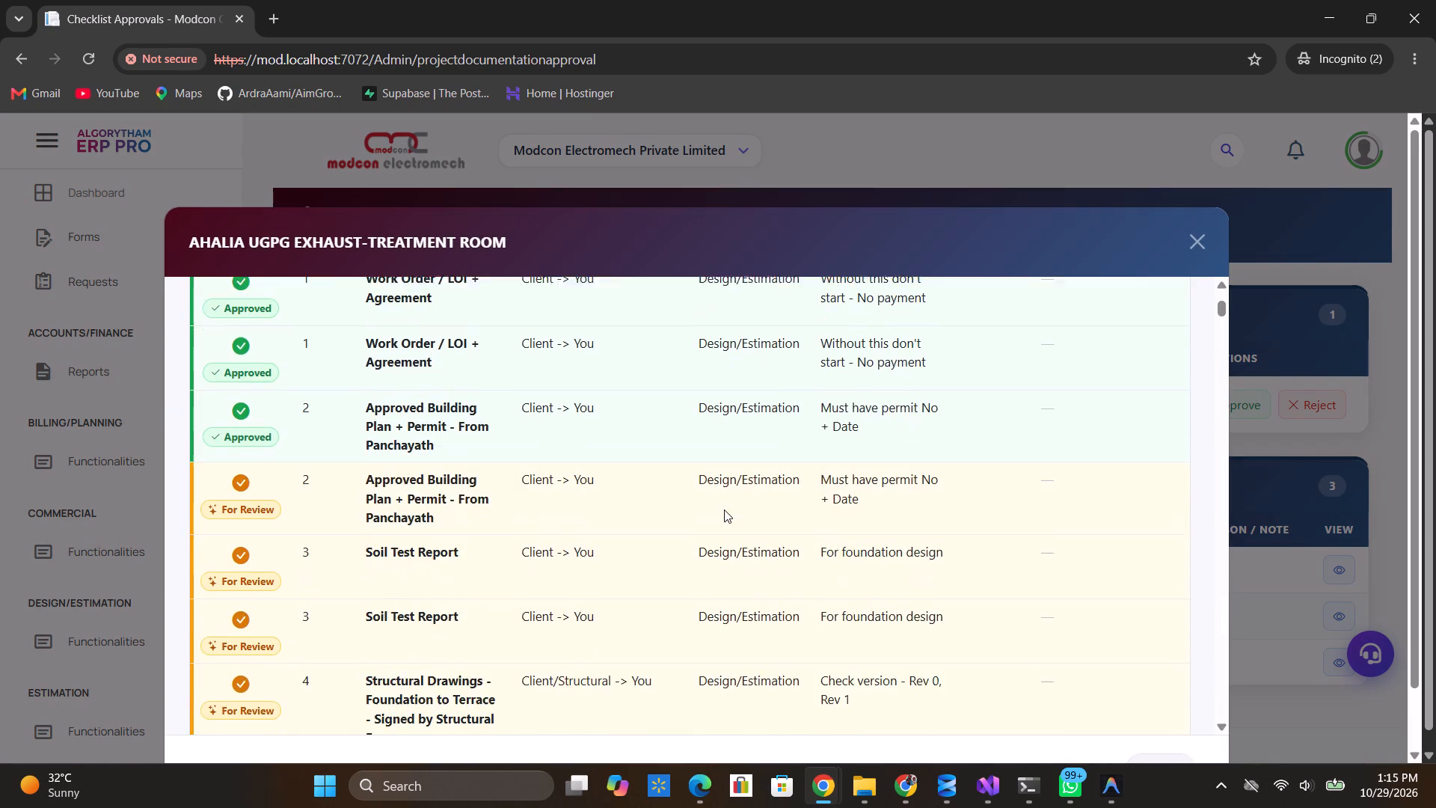
pyautogui.scroll(-14, 724, 509)
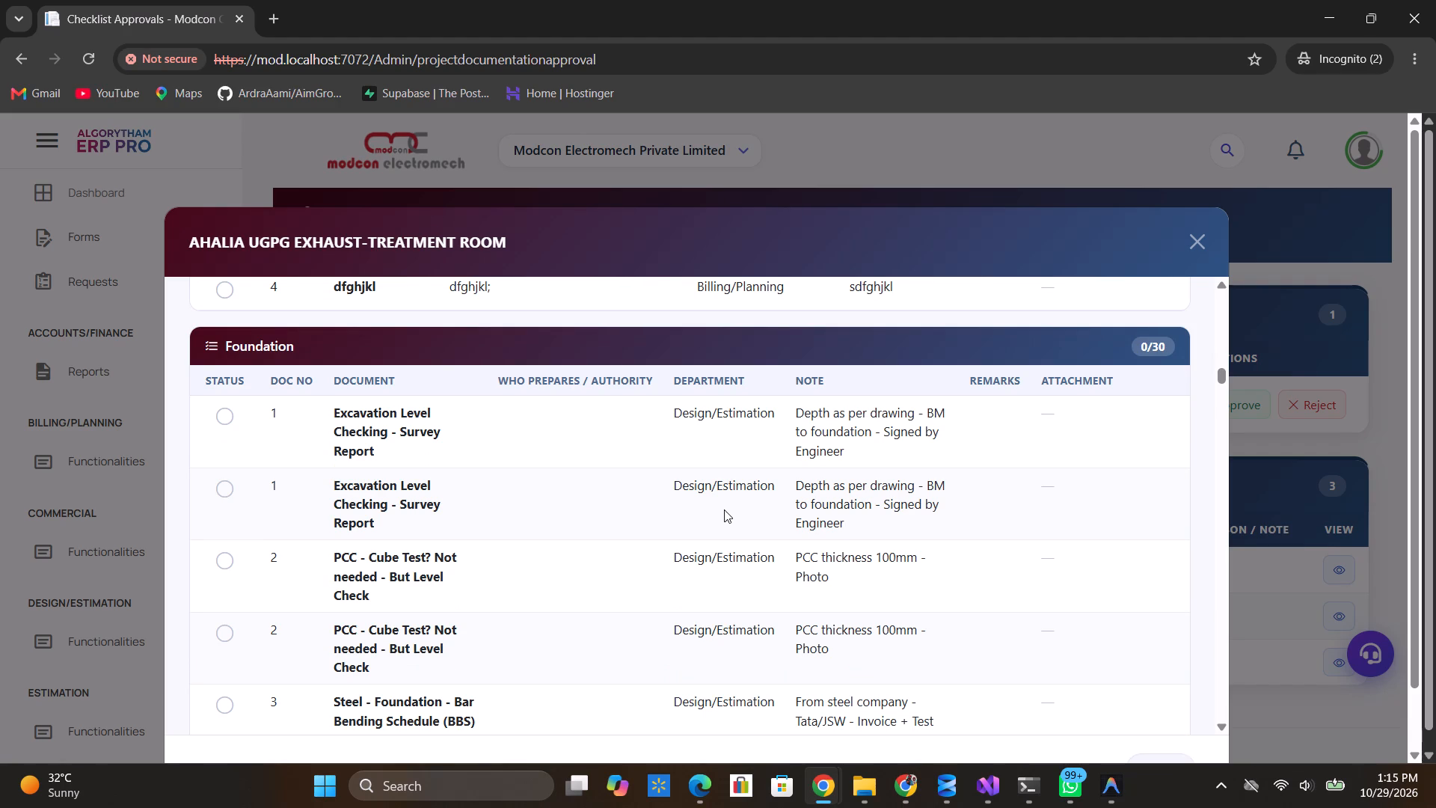
pyautogui.scroll(3, 724, 509)
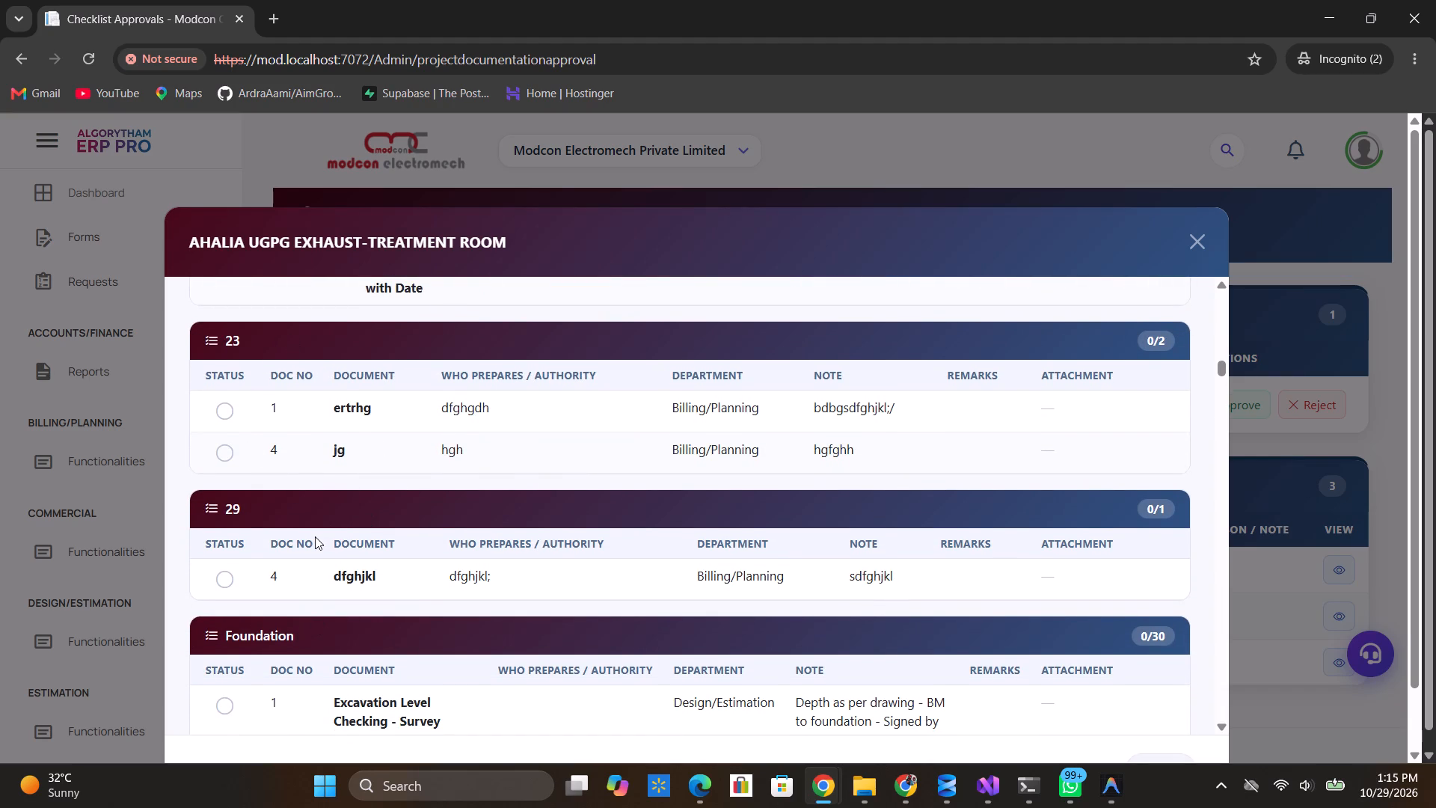
pyautogui.scroll(-9, 315, 536)
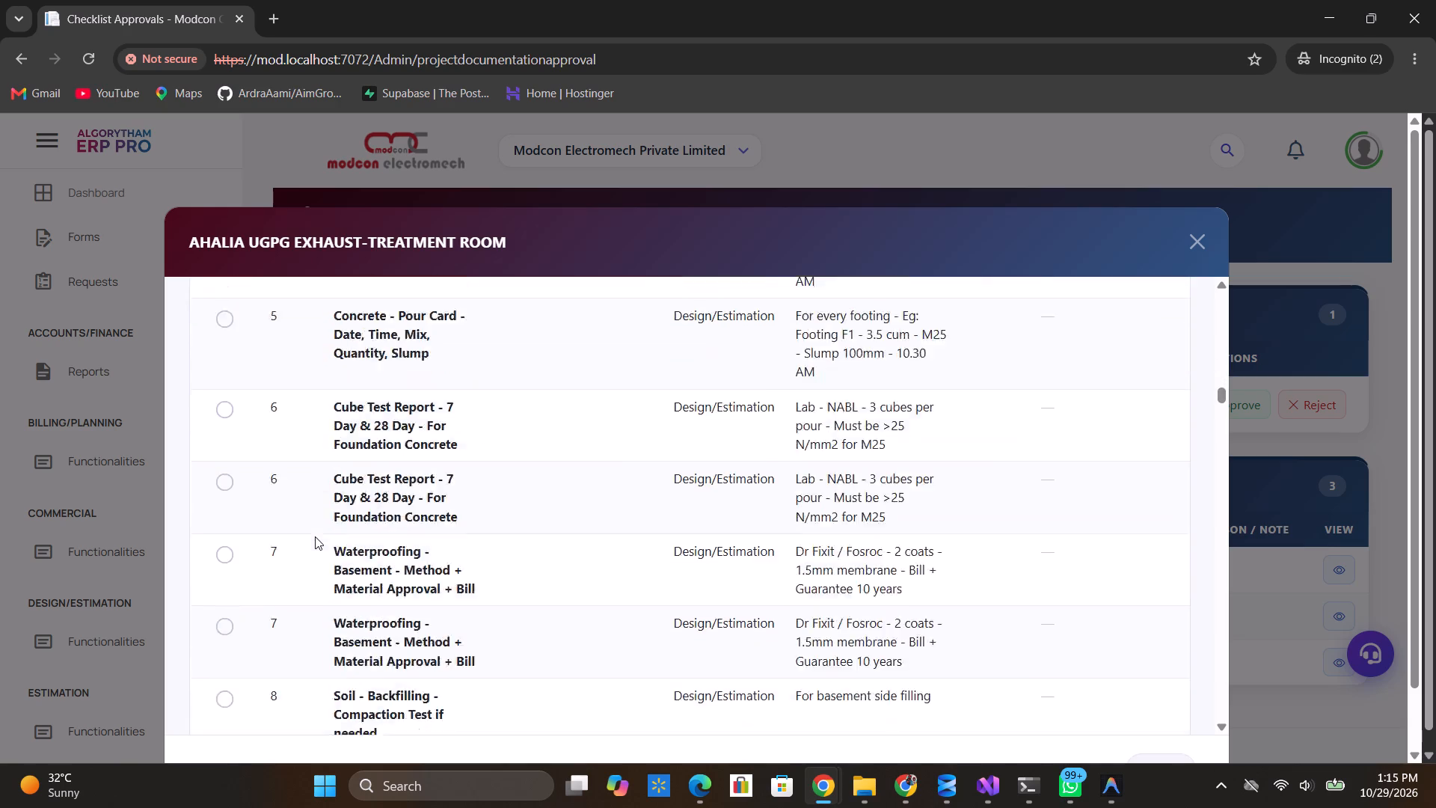
pyautogui.scroll(-14, 315, 536)
pyautogui.scroll(-15, 315, 536)
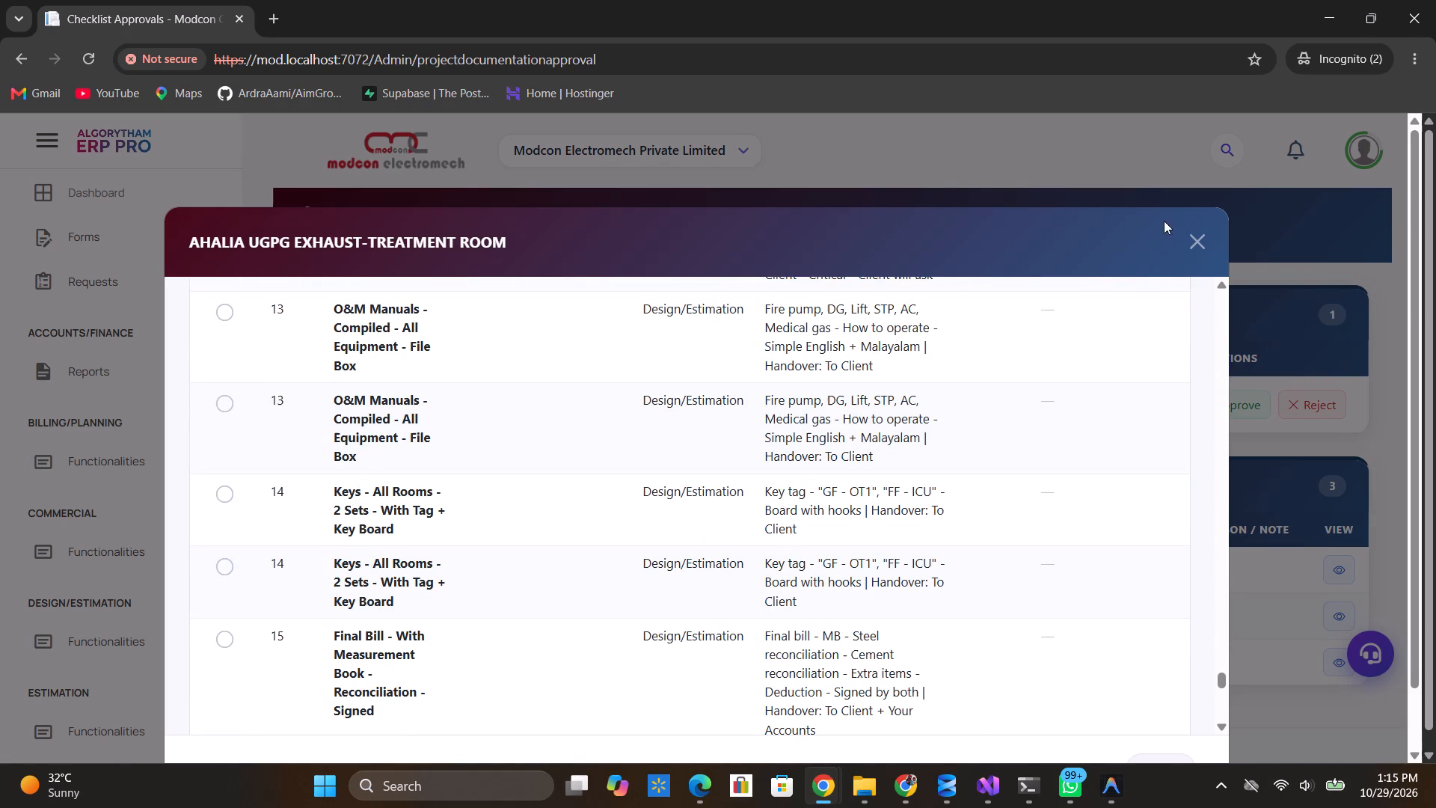
pyautogui.click(1200, 242)
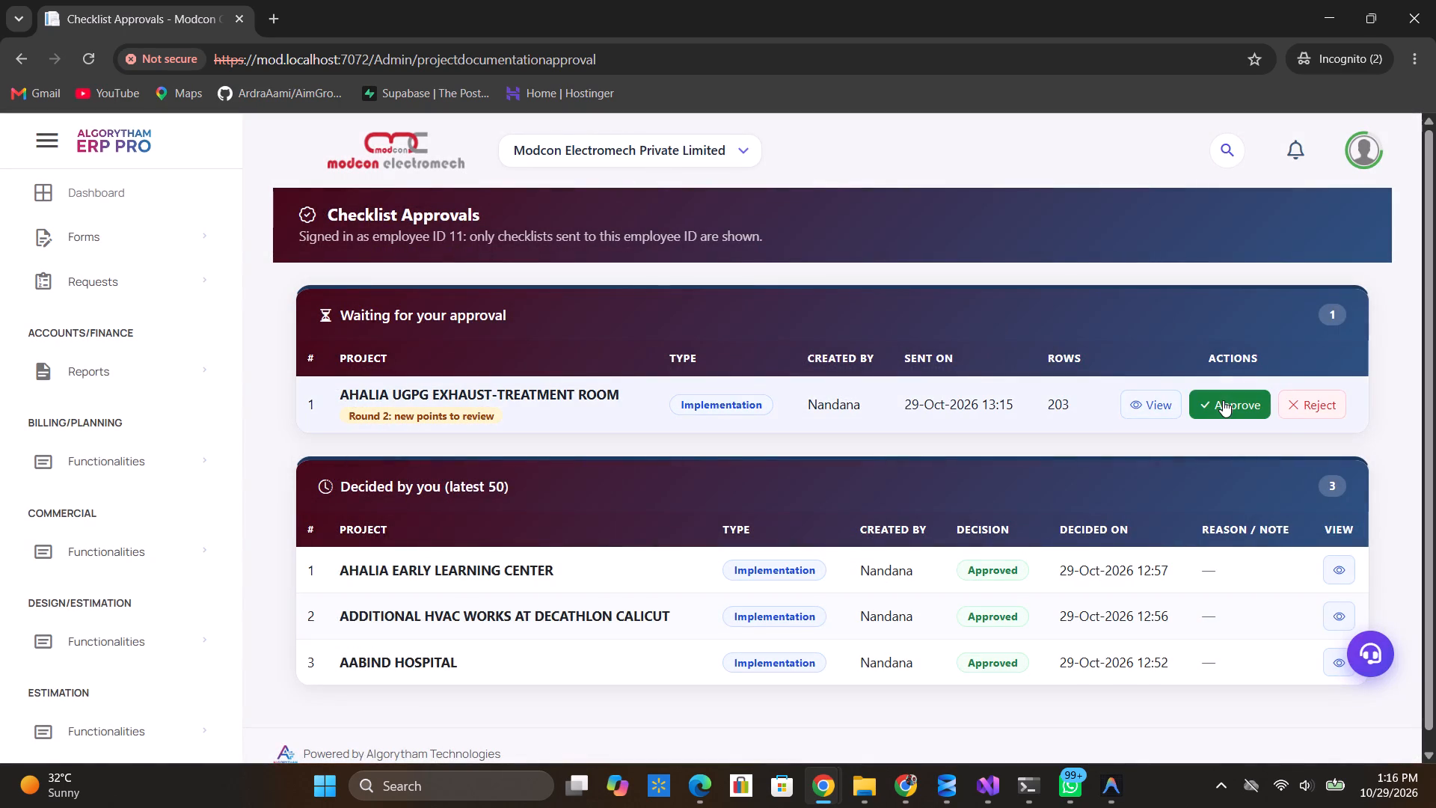
# Approve the AHALIA UGPG EXHAUST-TREATMENT ROOM checklist and accept the confirmation.
pyautogui.click(1223, 400)
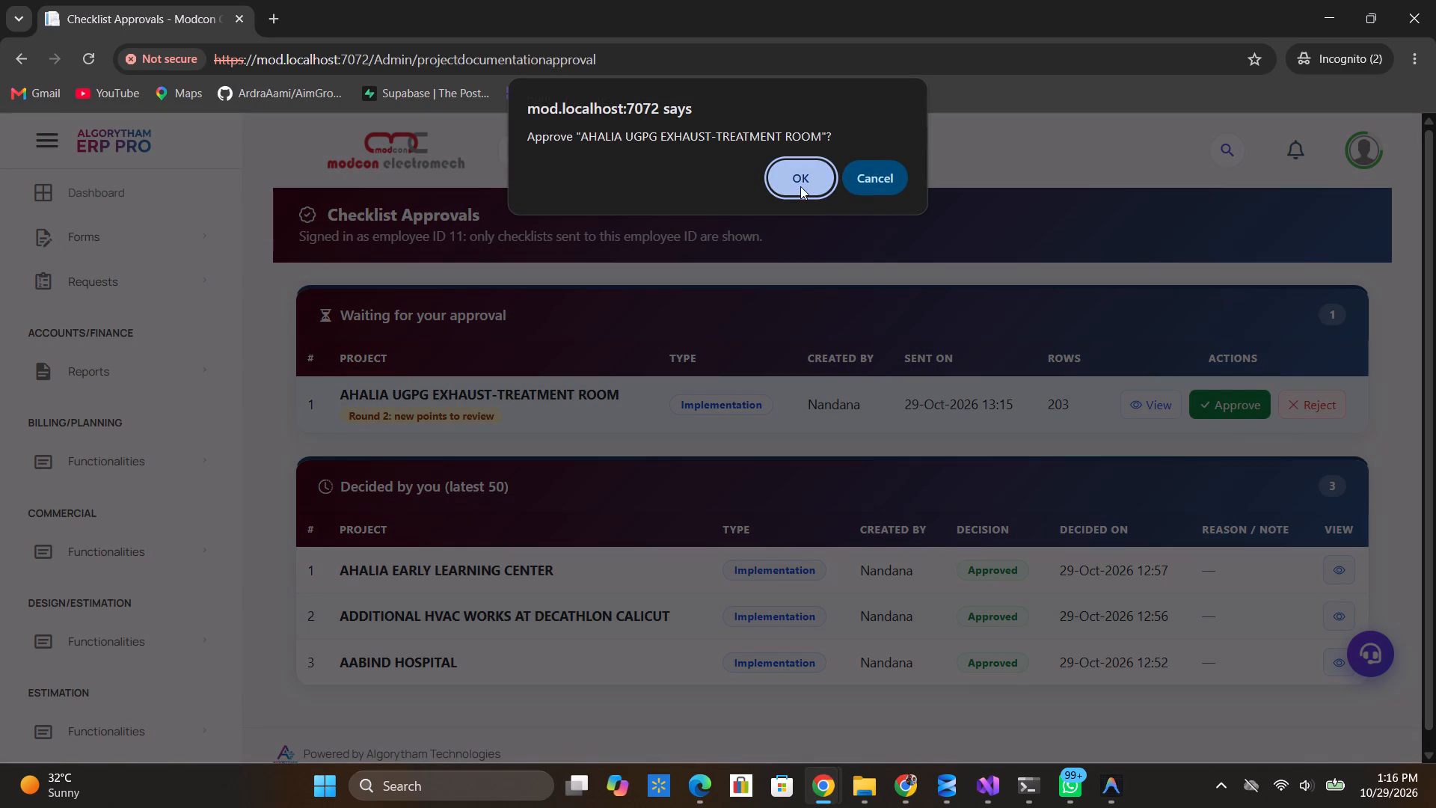
pyautogui.click(800, 186)
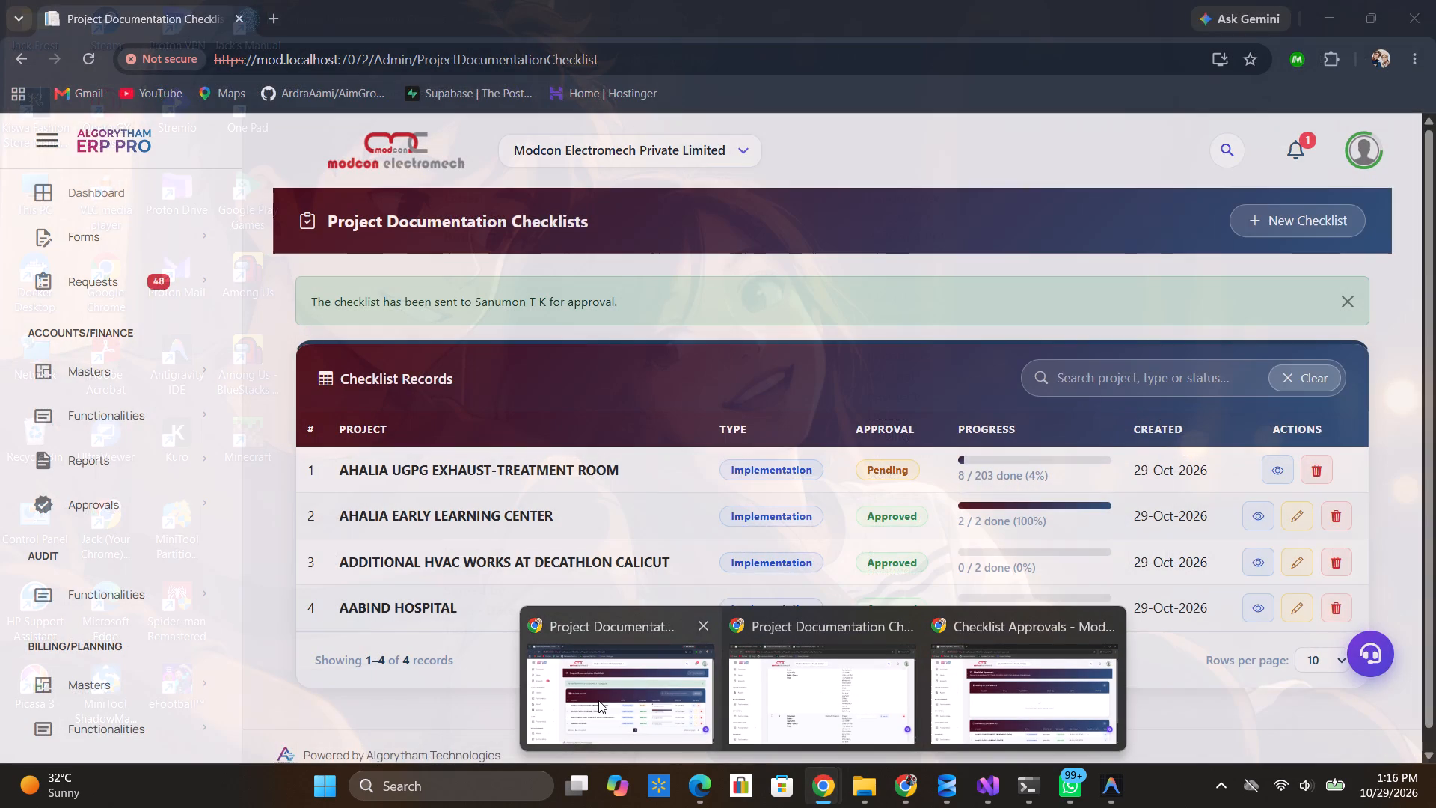
# Switch to the non-incognito Project Documentation Checklists window and reload the list.
pyautogui.click(598, 700)
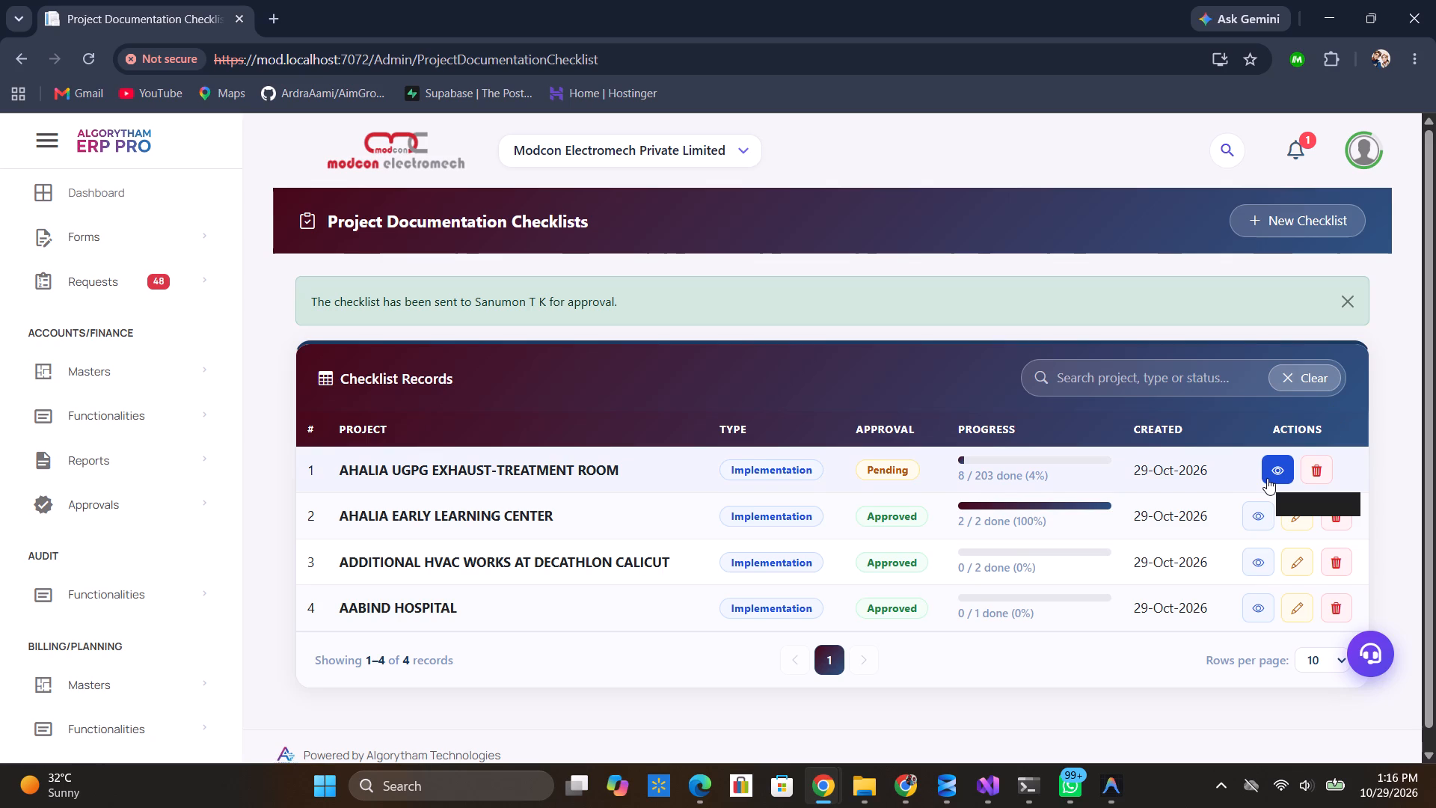
pyautogui.click(93, 56)
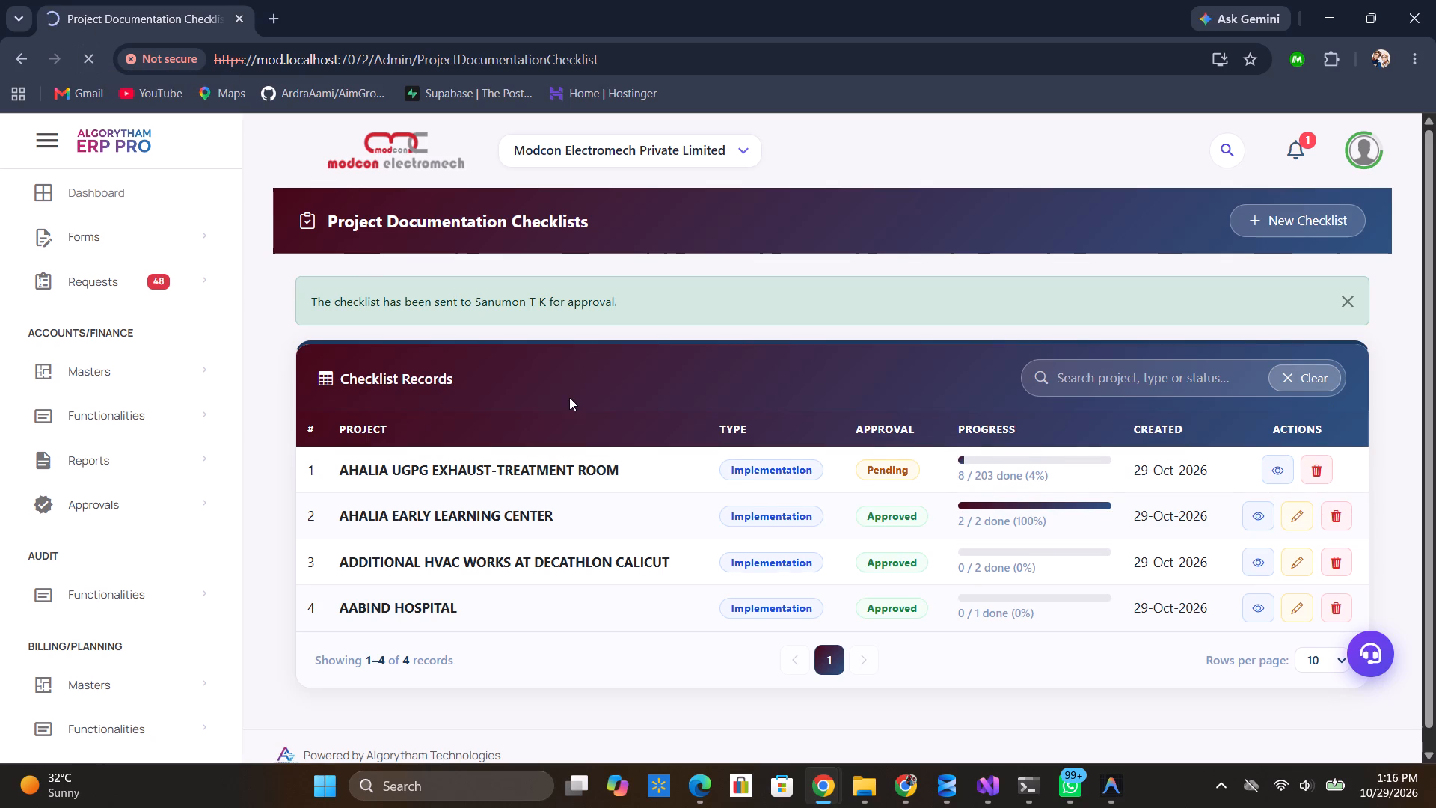
# Open the AHALIA UGPG EXHAUST-TREATMENT ROOM checklist for editing, examine its rows and approval round marks, and return to the list.
pyautogui.doubleClick(1310, 416)
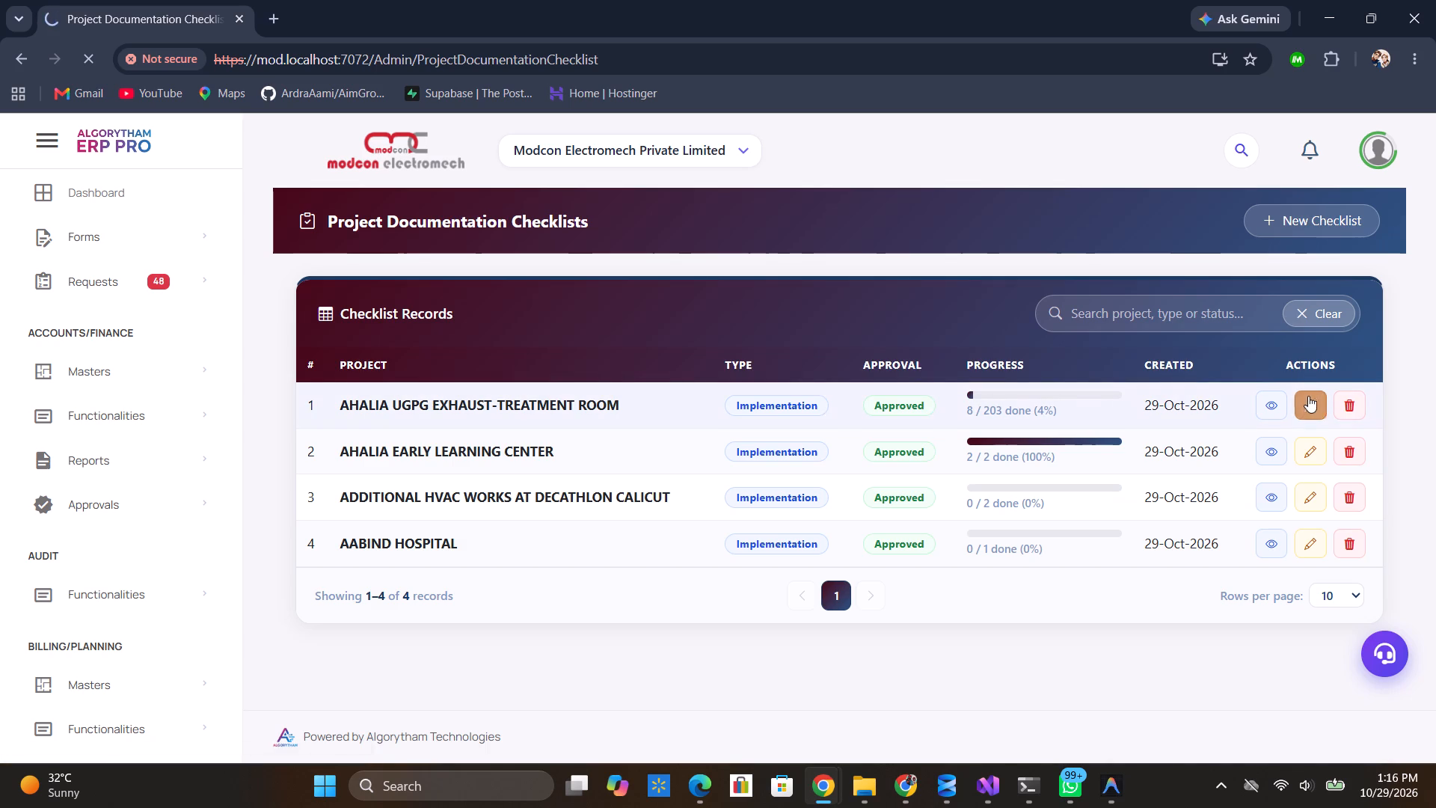
pyautogui.click(1307, 396)
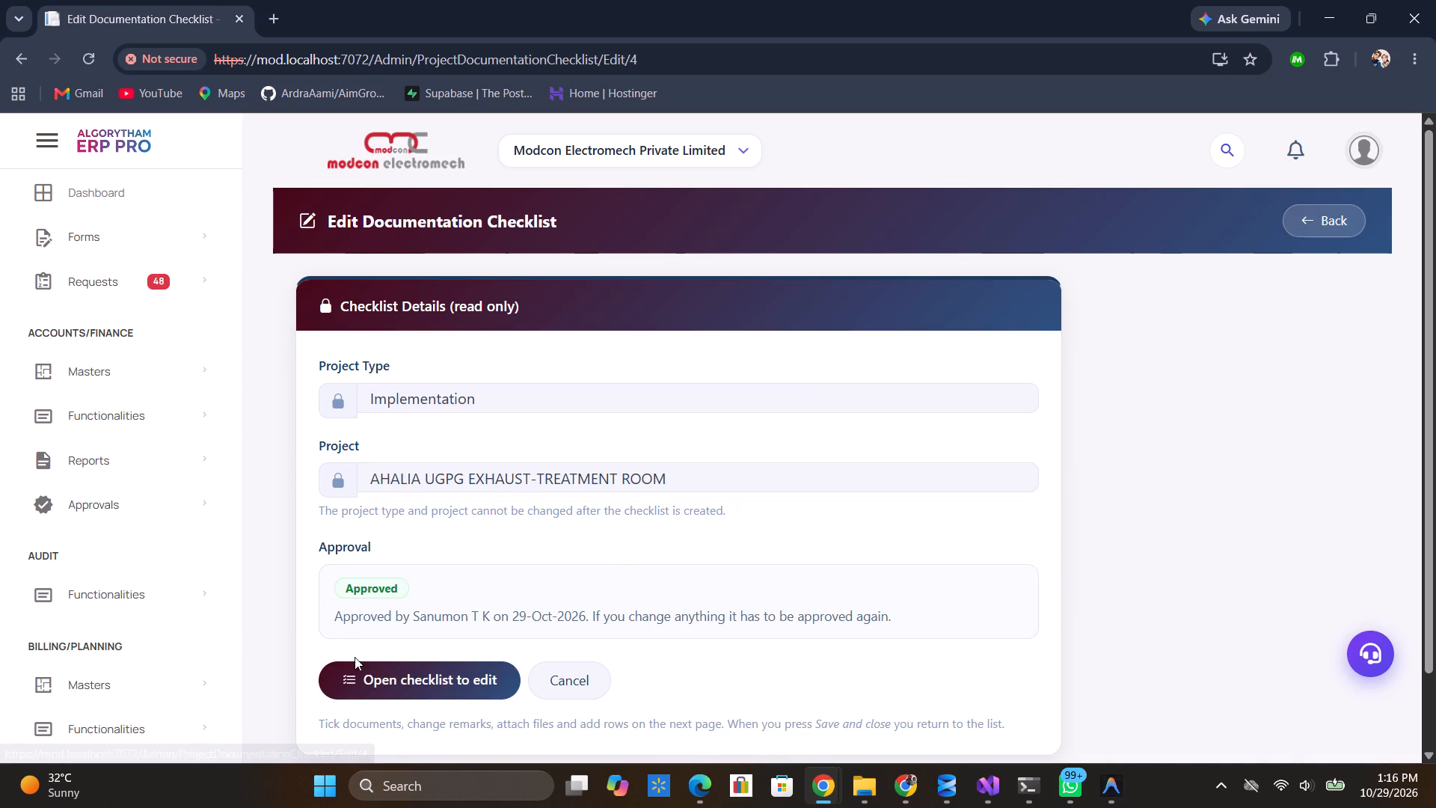
pyautogui.click(381, 670)
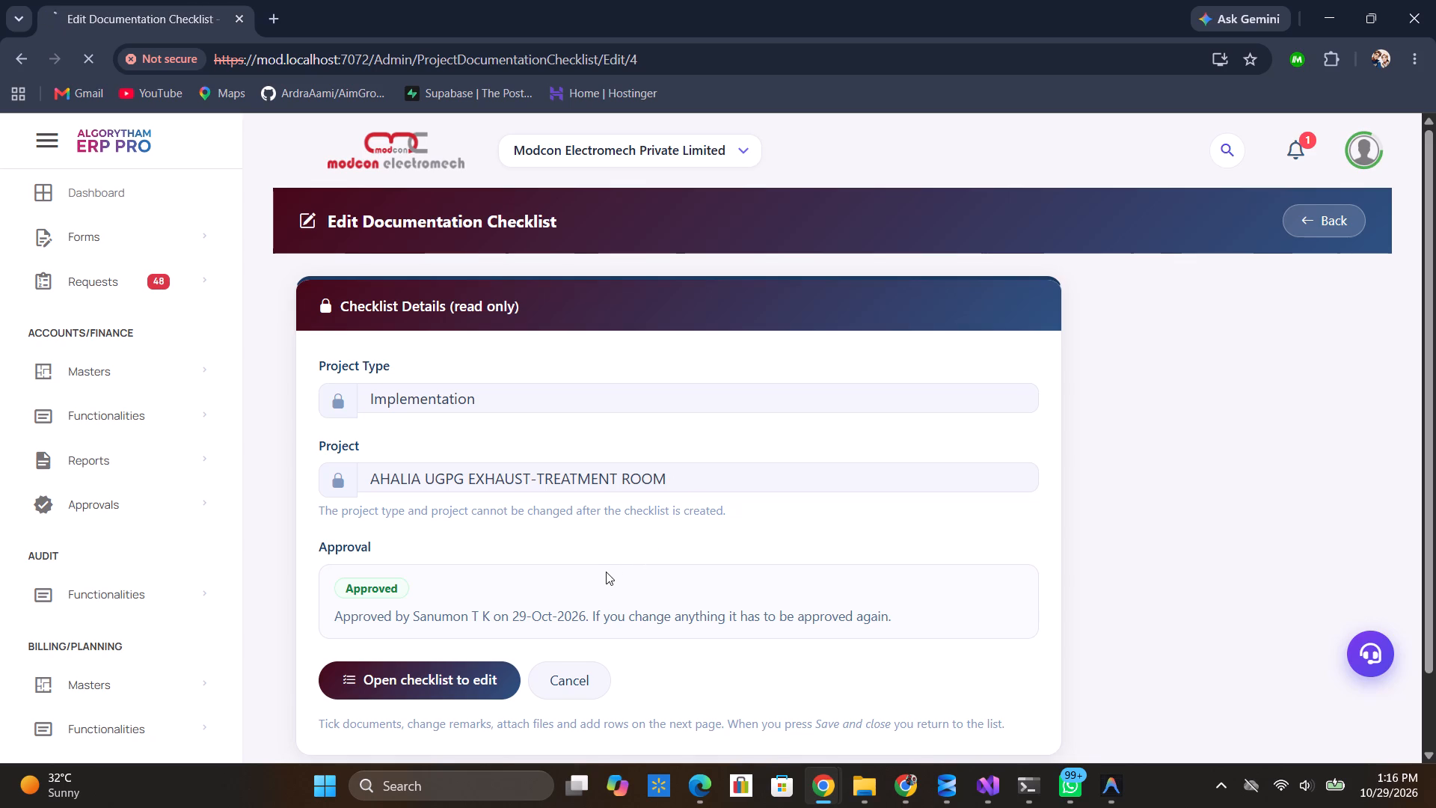
pyautogui.scroll(-6, 606, 572)
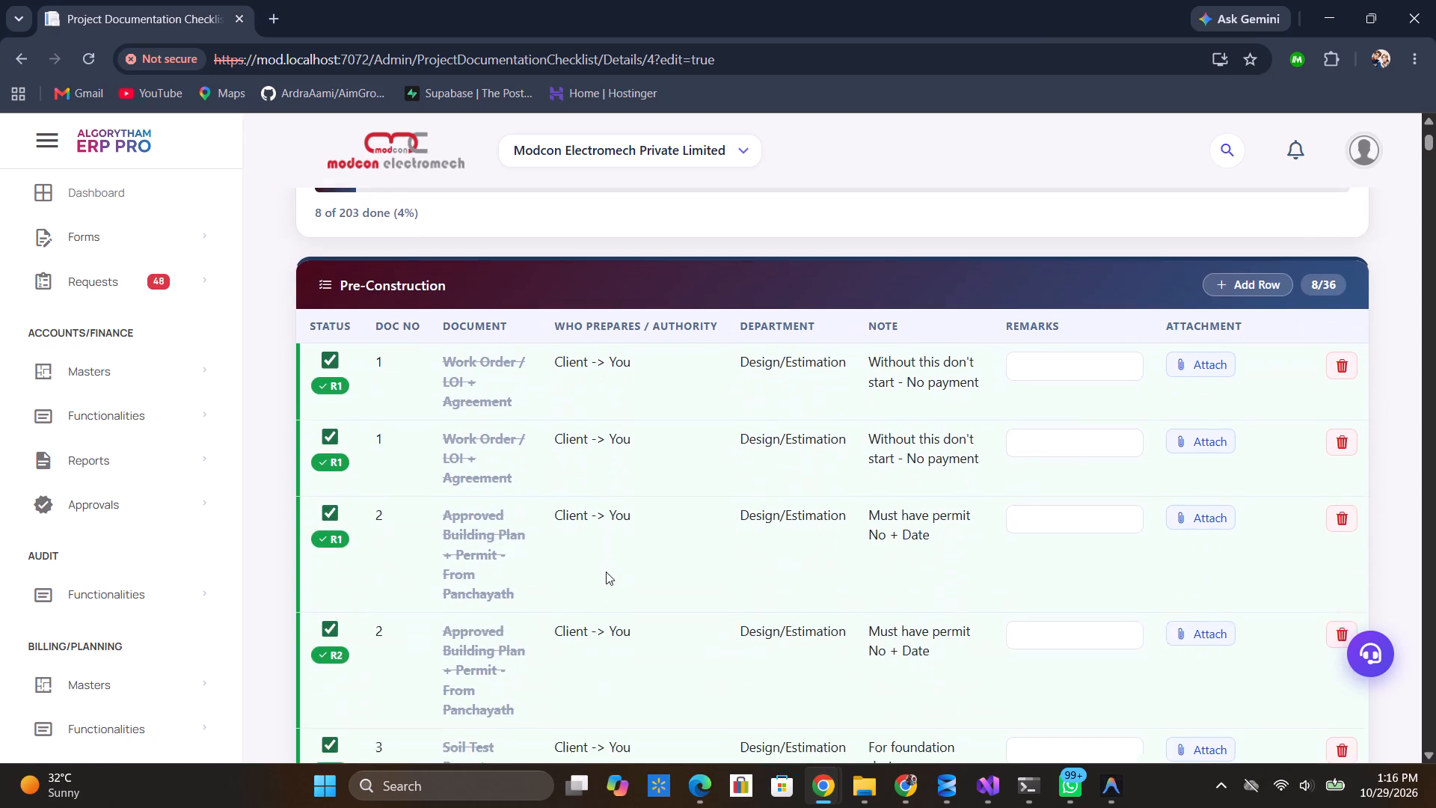
pyautogui.scroll(-20, 606, 572)
pyautogui.scroll(-7, 606, 572)
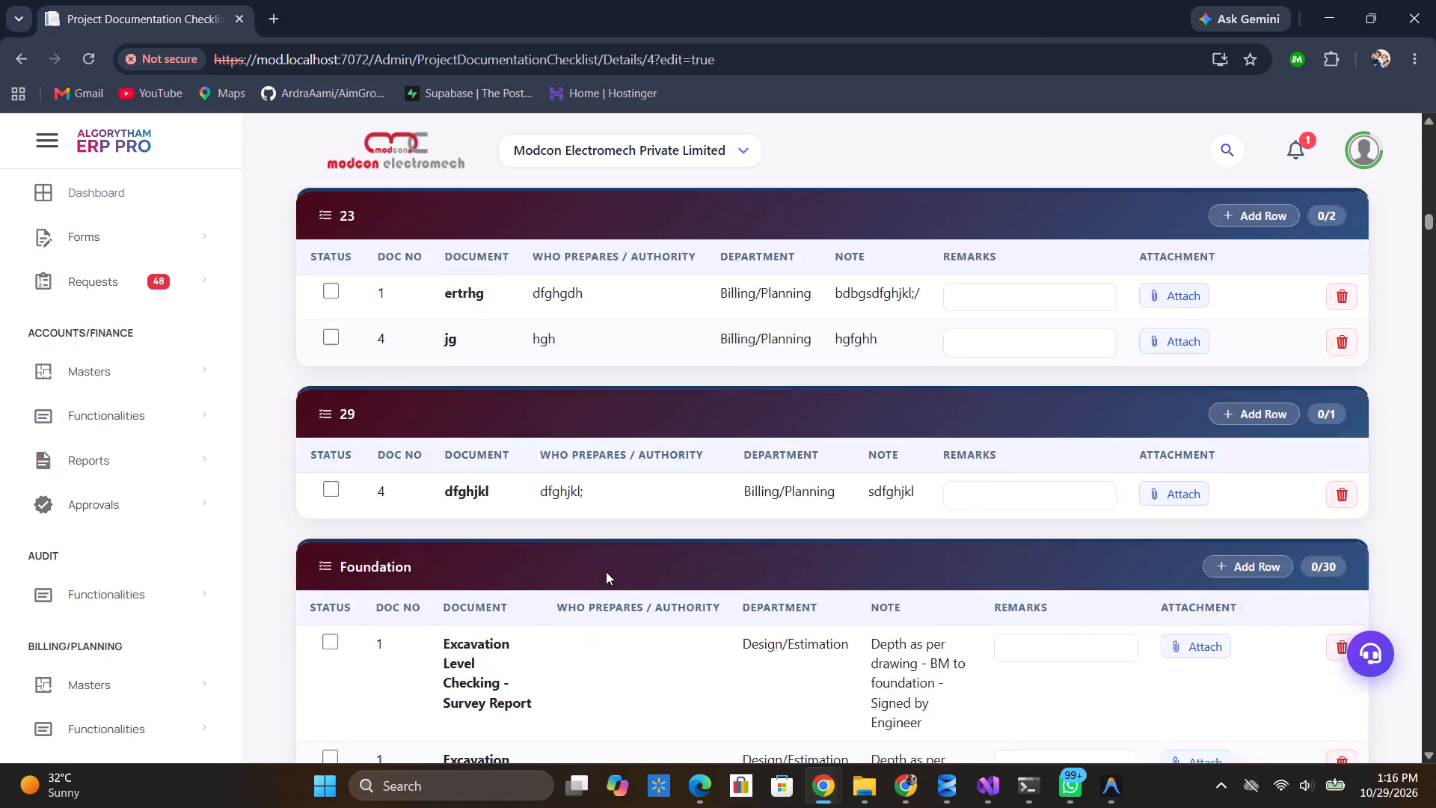
pyautogui.scroll(-20, 606, 572)
pyautogui.scroll(-3, 606, 572)
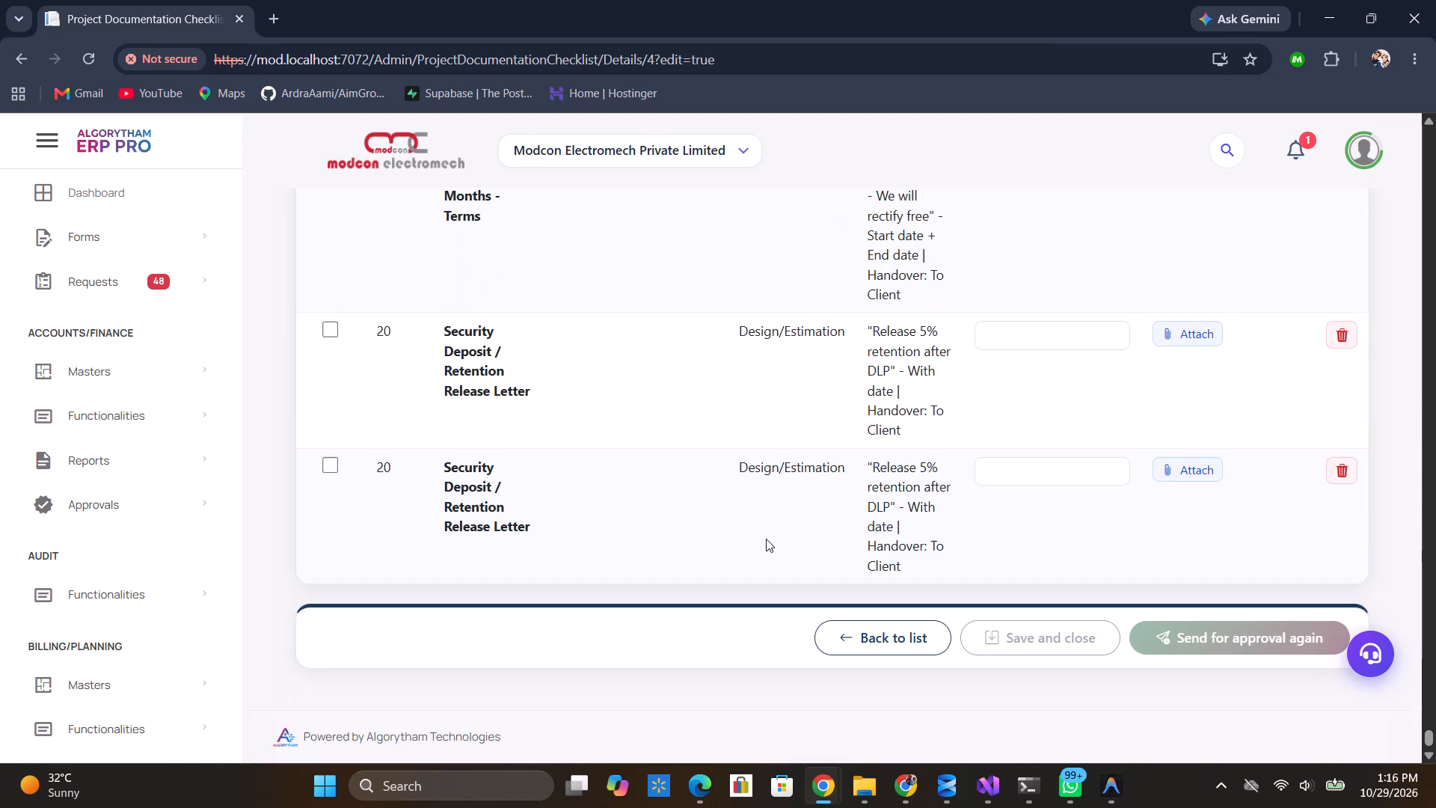
pyautogui.scroll(-7, 766, 539)
pyautogui.click(888, 631)
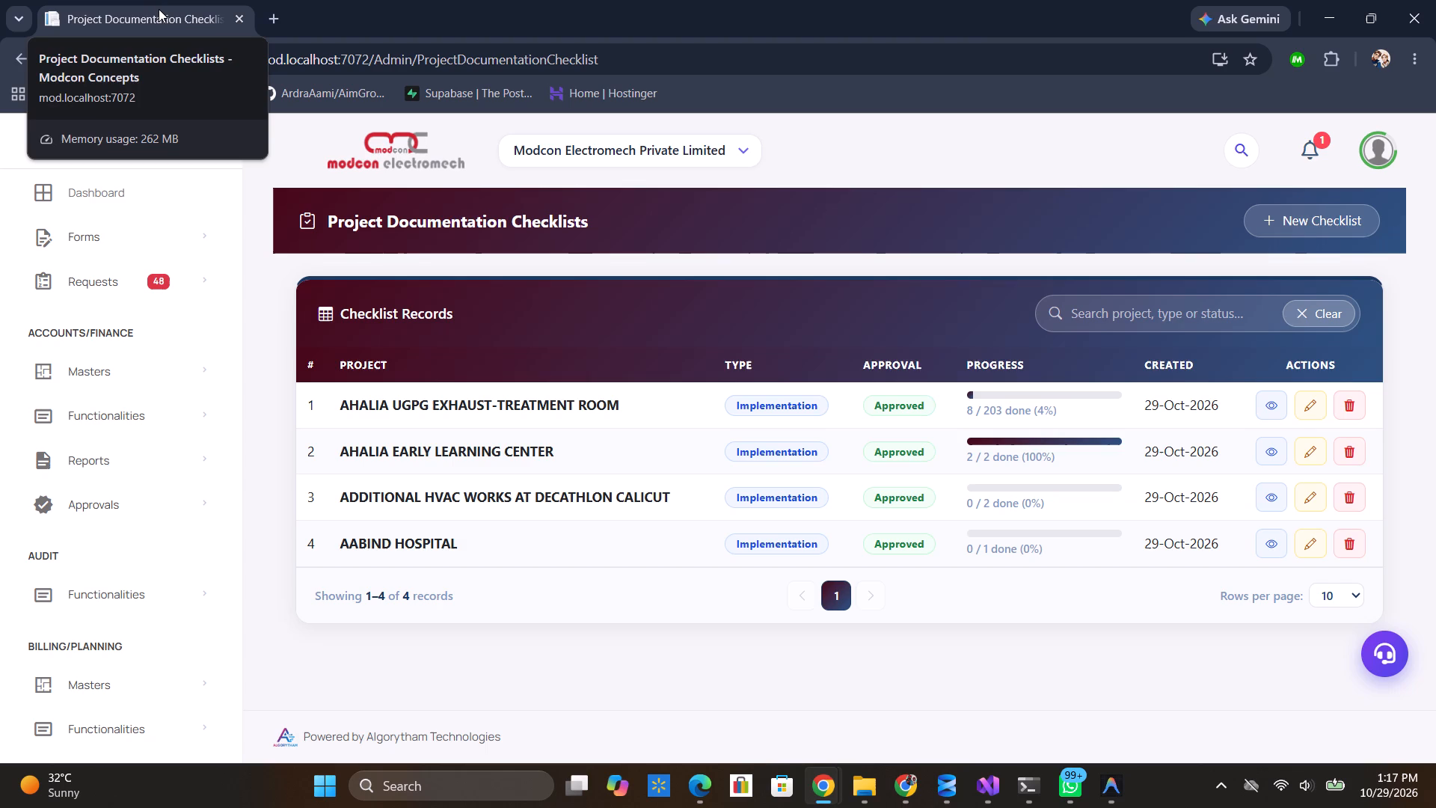
# Duplicate the checklist list tab, open the Admin/ProjectDocumentationChecklistmaster address in the copy, and look over its master entries.
pyautogui.rightClick(242, 24)
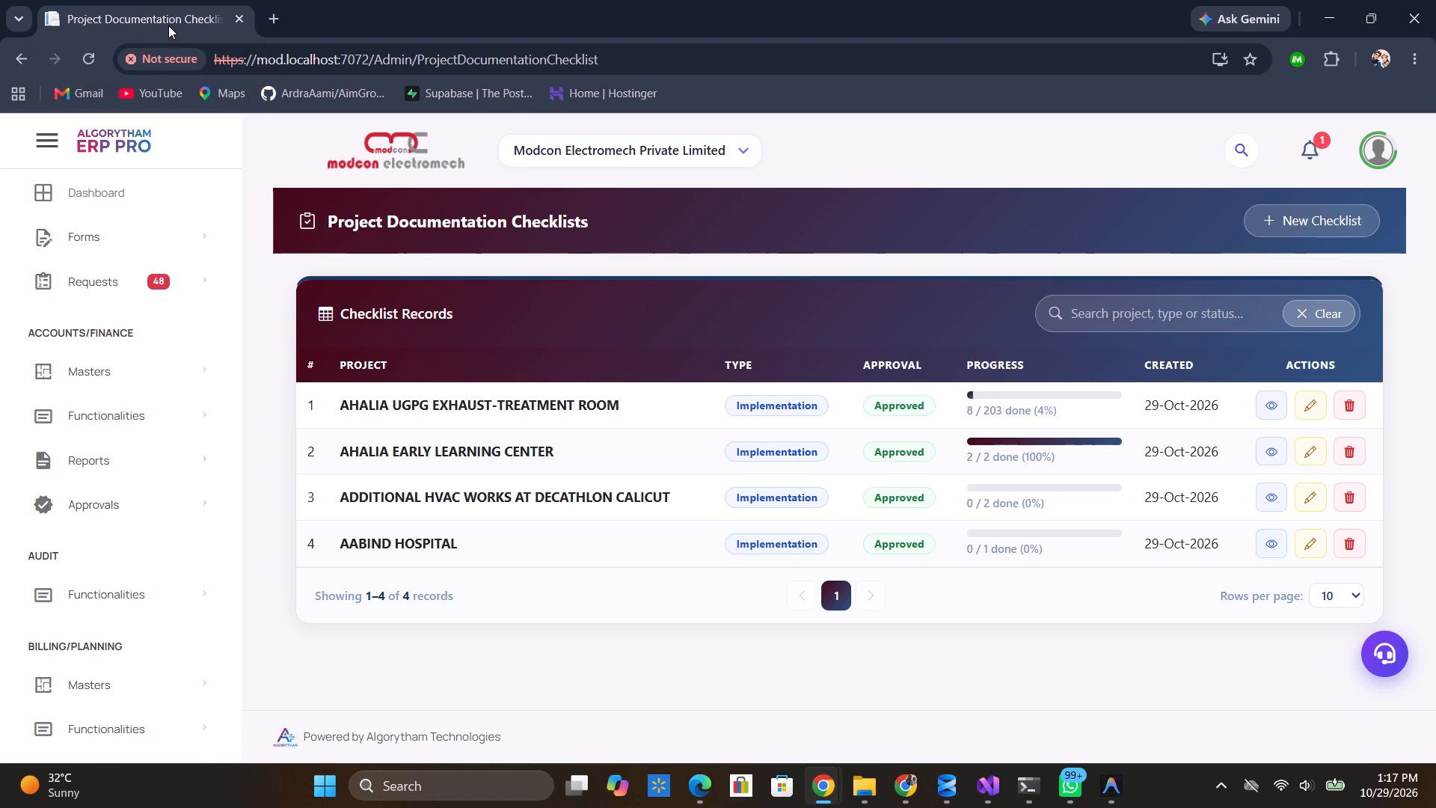
pyautogui.rightClick(168, 10)
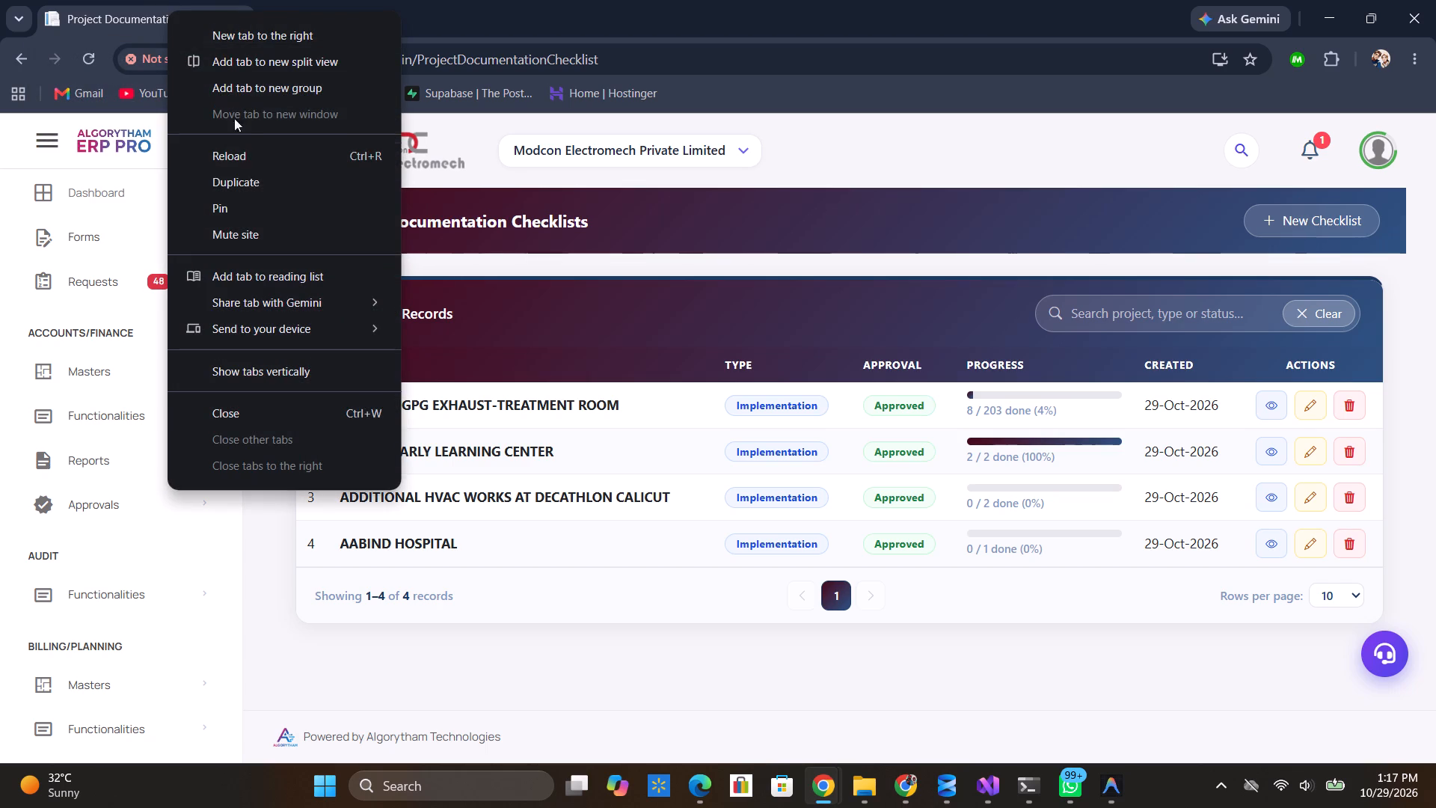
pyautogui.click(245, 180)
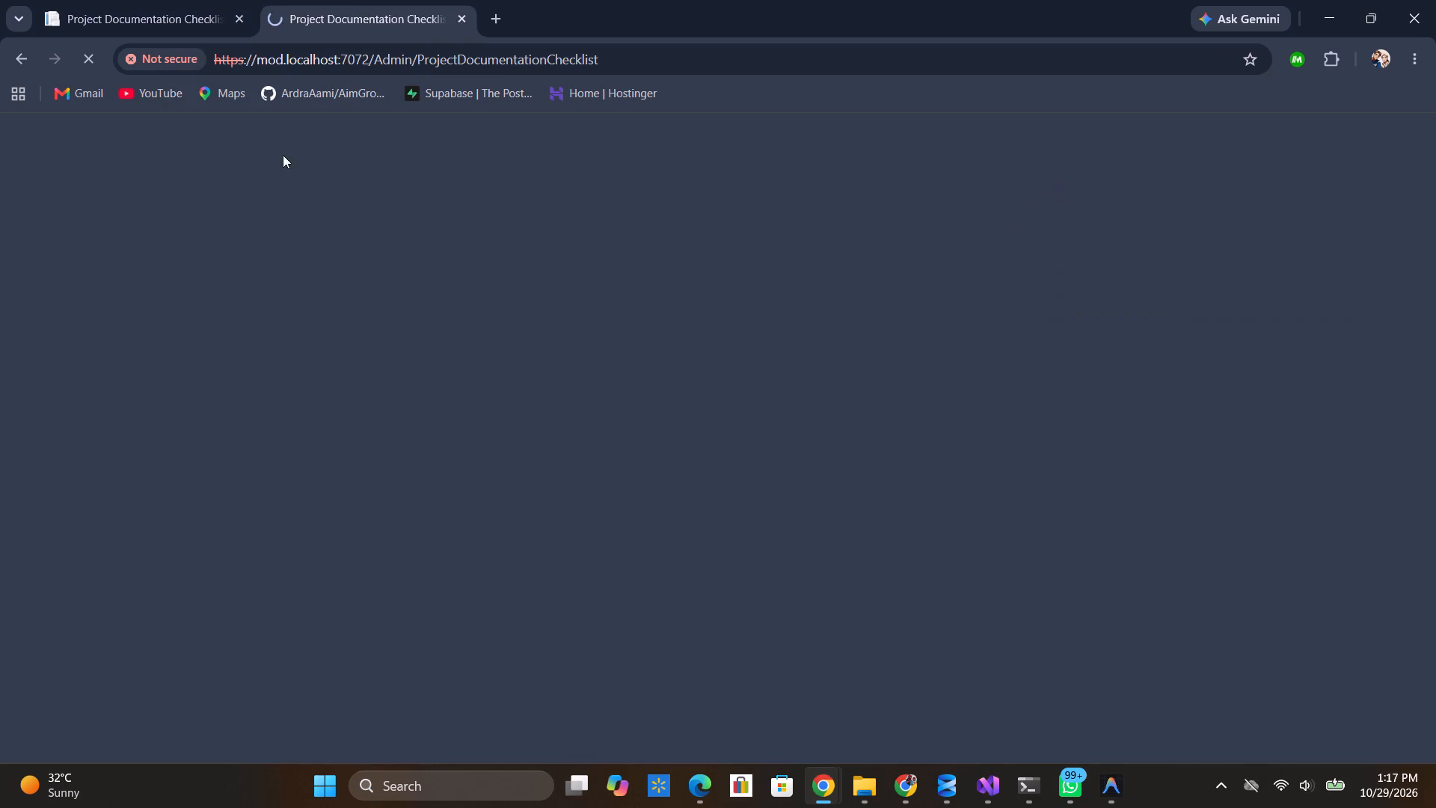
pyautogui.click(604, 58)
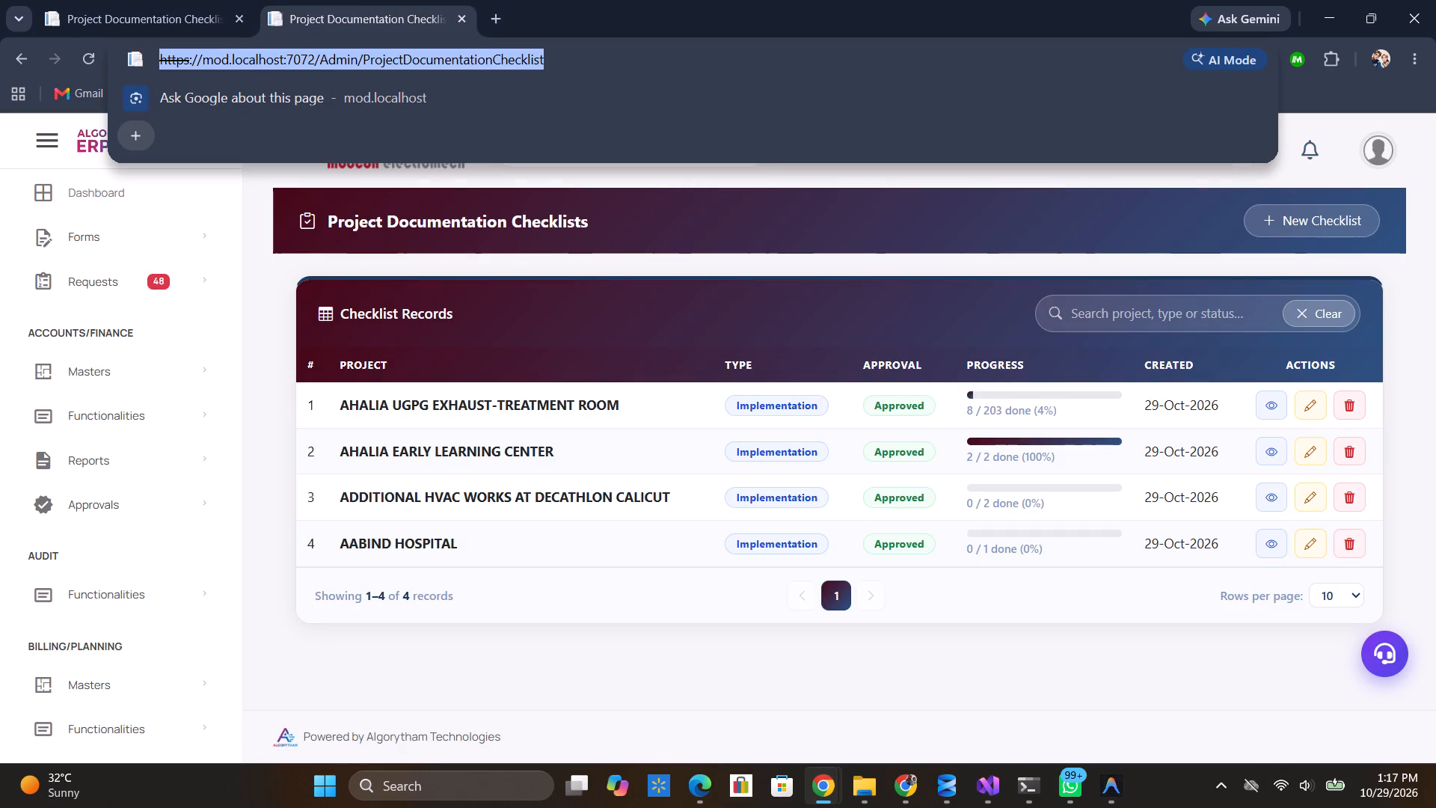
pyautogui.press('Right')
pyautogui.write('mas')
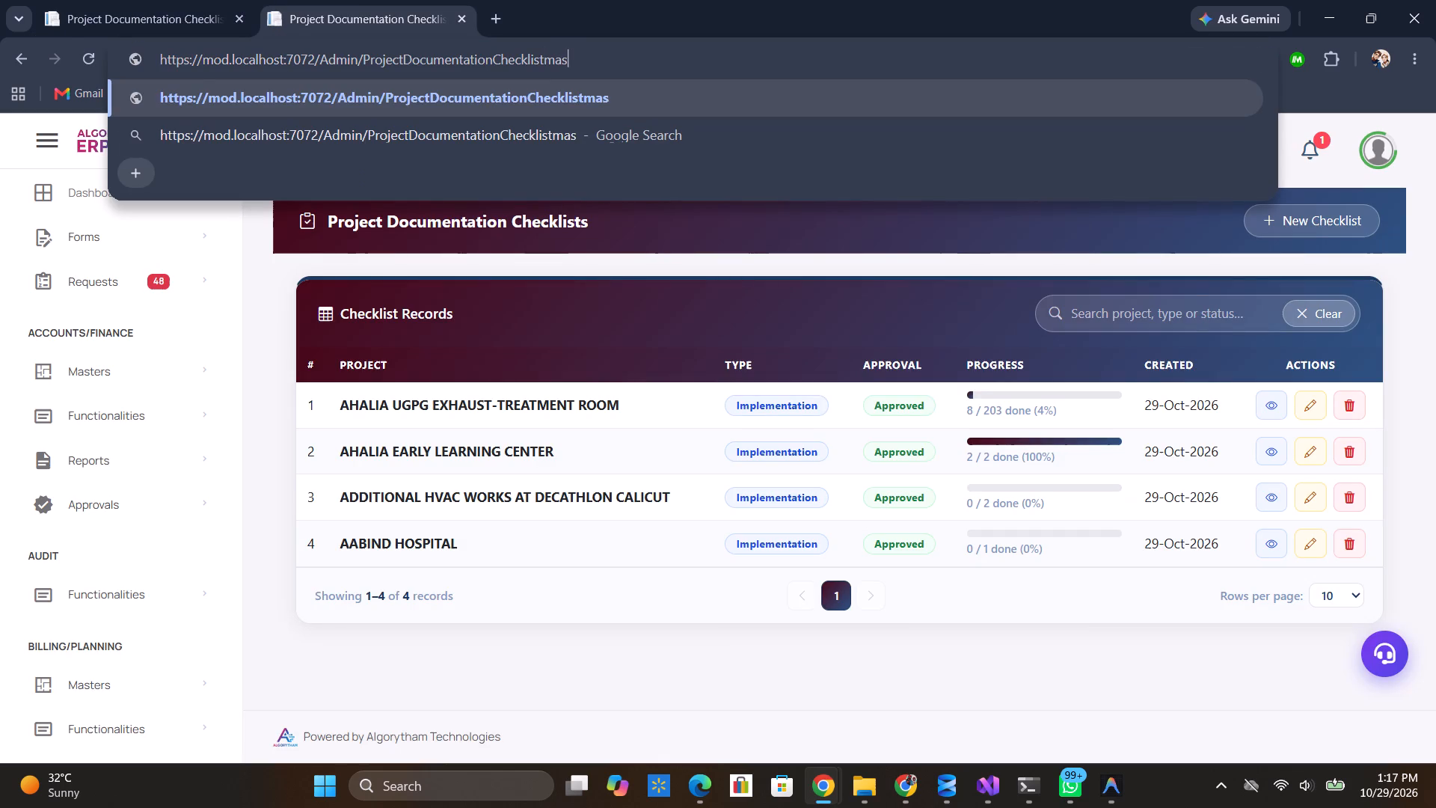
pyautogui.press('t')
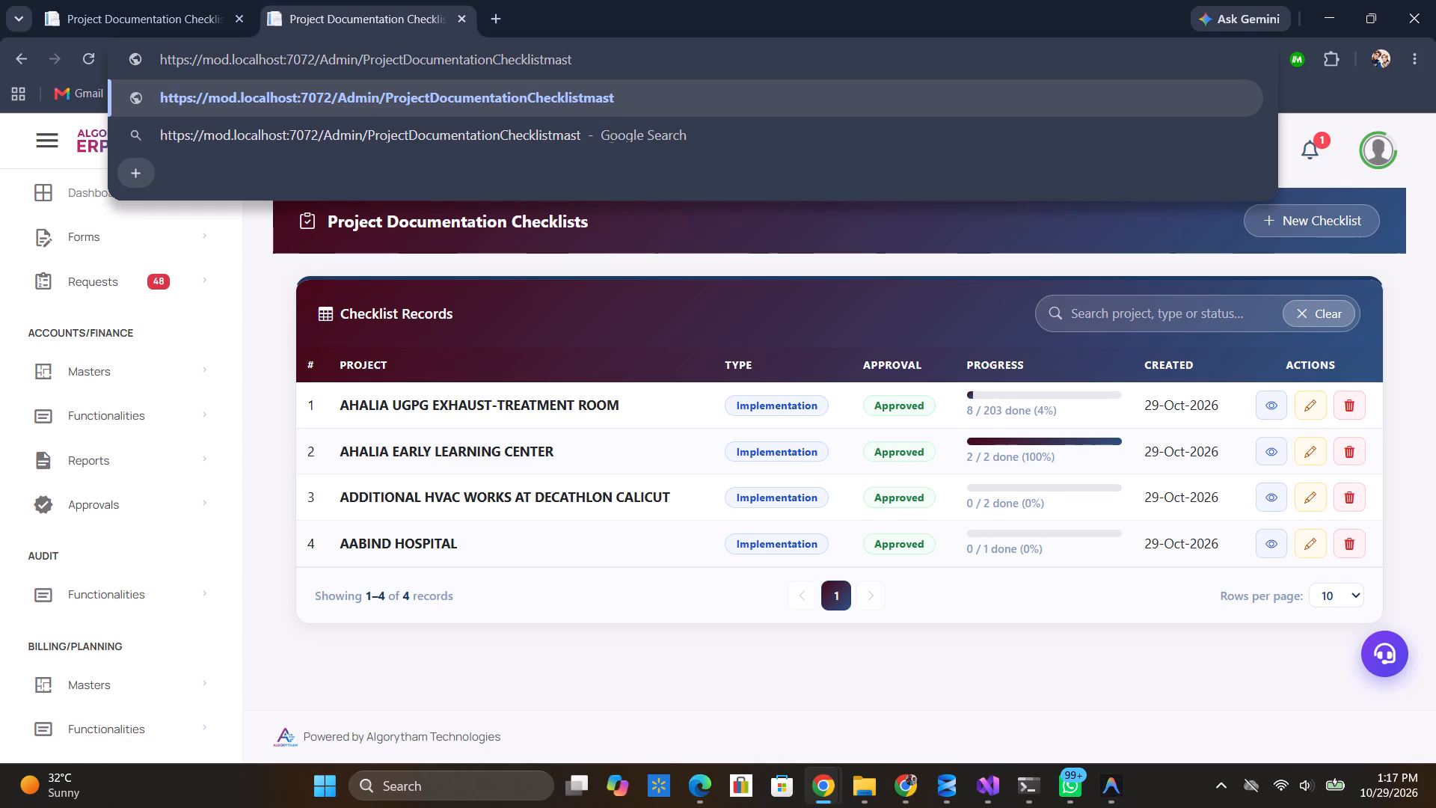
pyautogui.write('er')
pyautogui.press('Down')
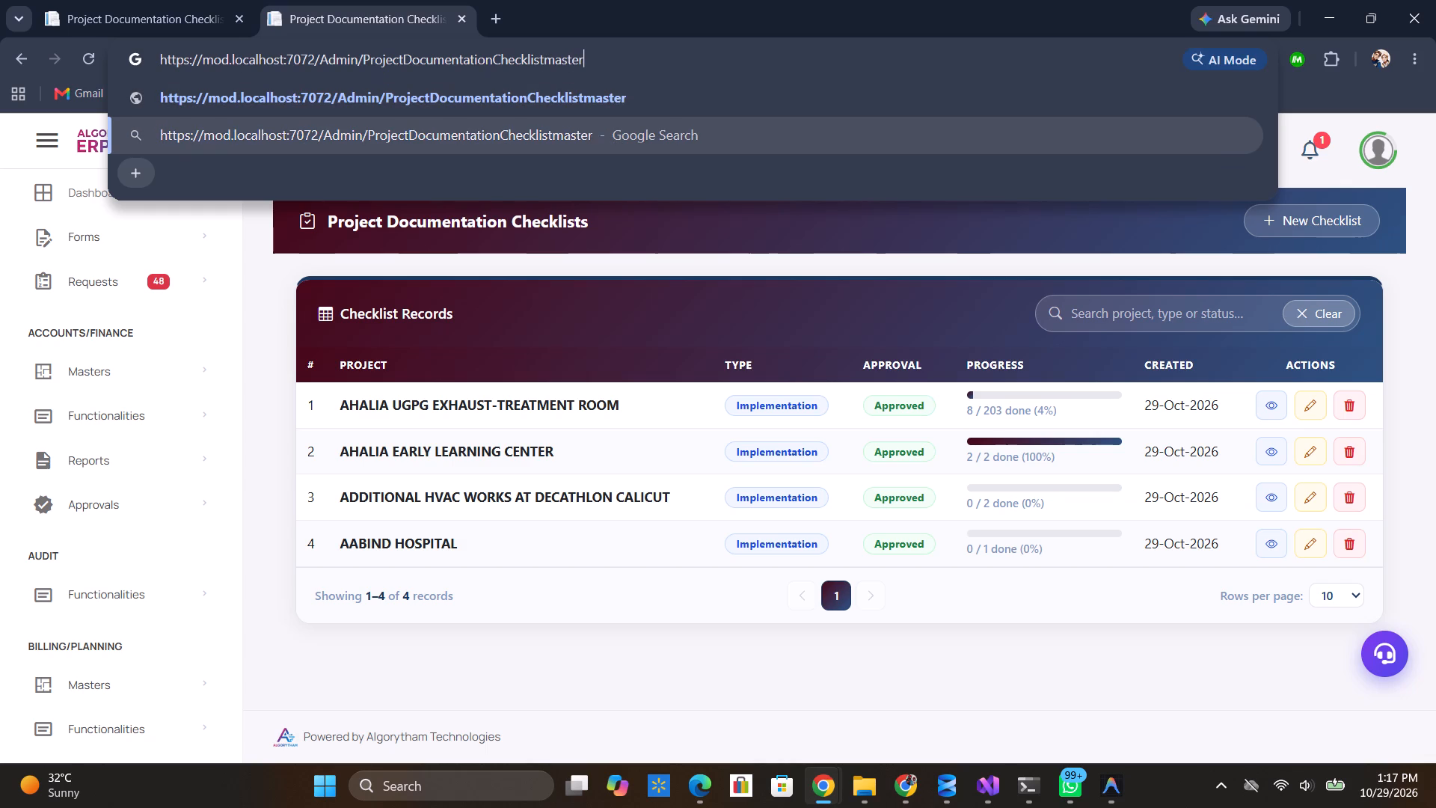
pyautogui.press('Up')
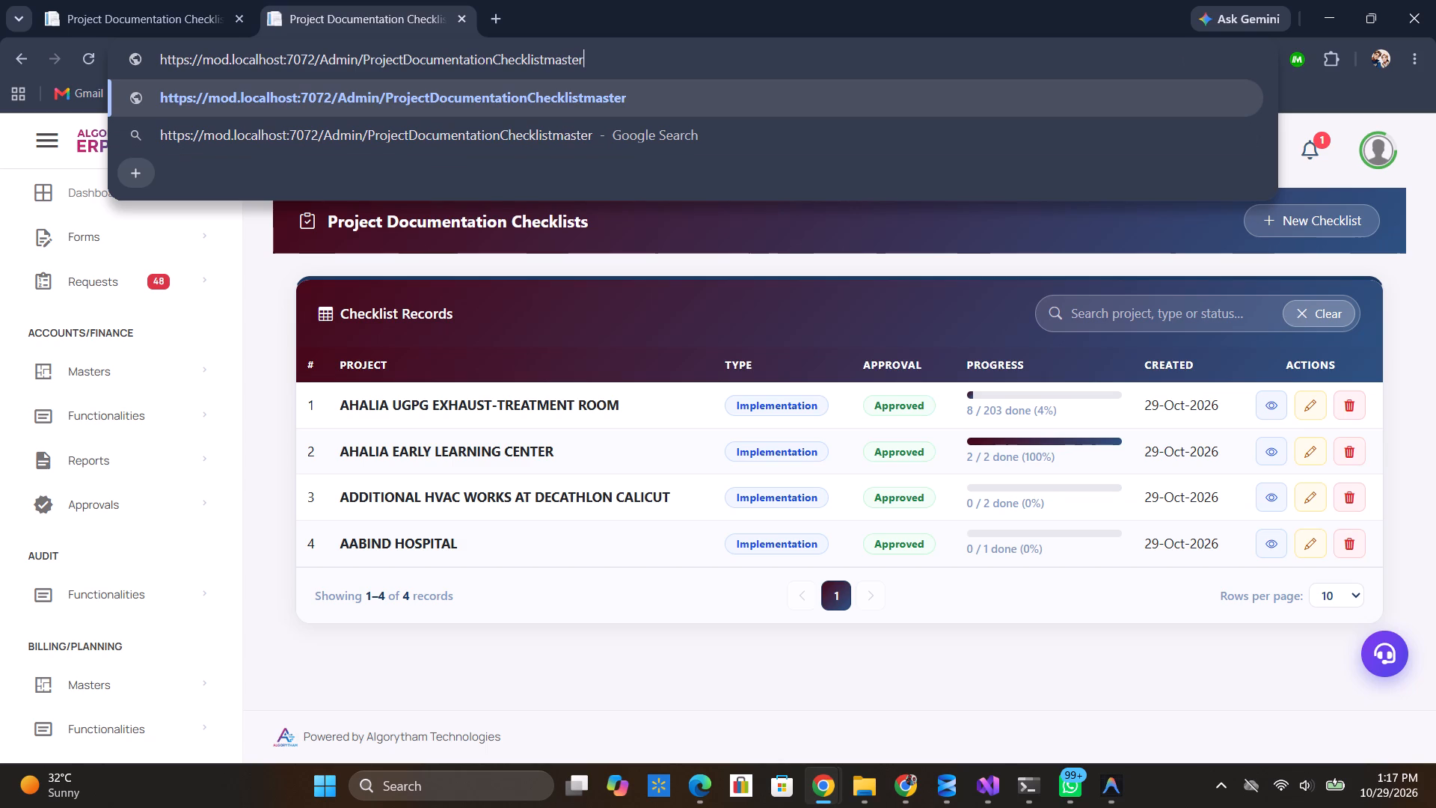
pyautogui.press('Return')
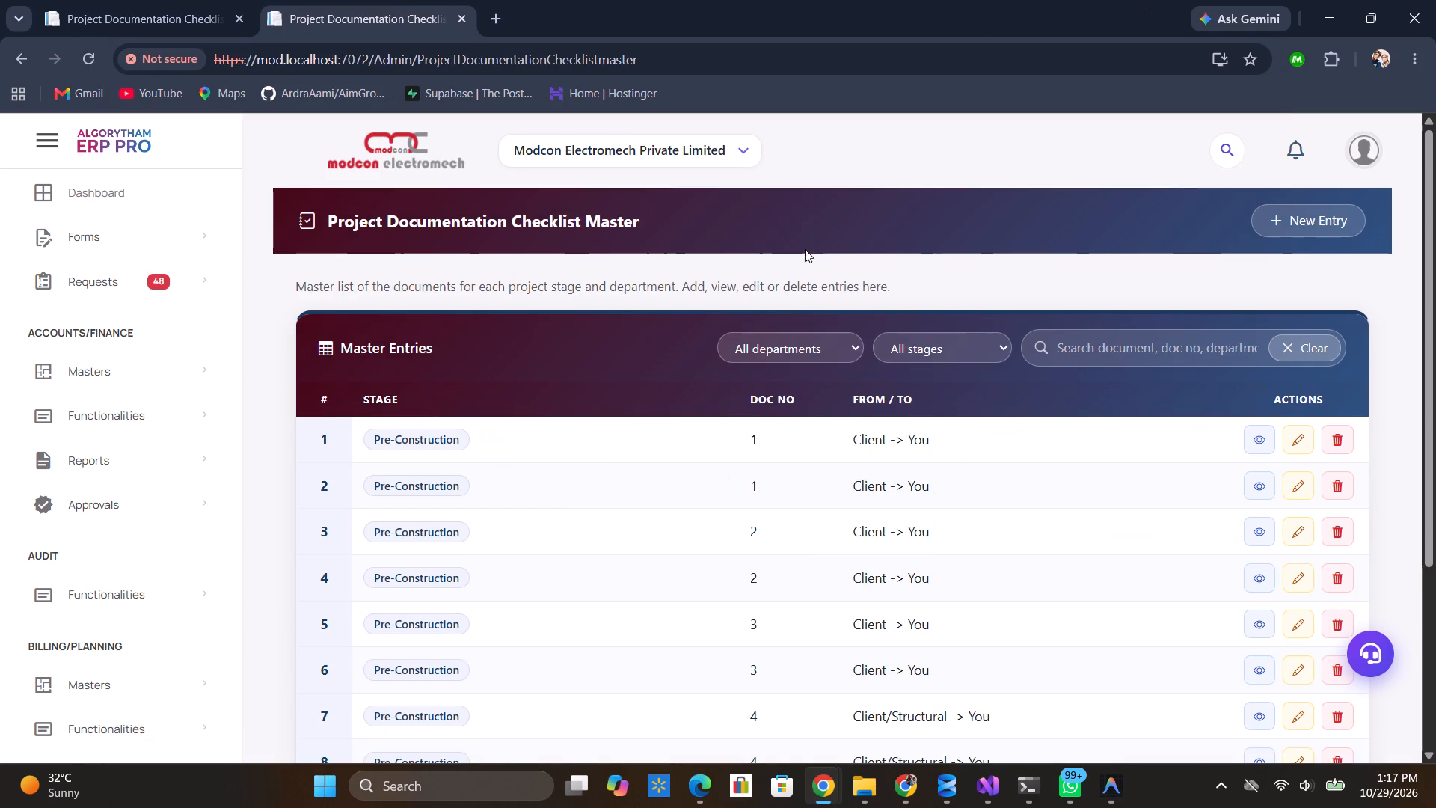
pyautogui.scroll(-10, 735, 512)
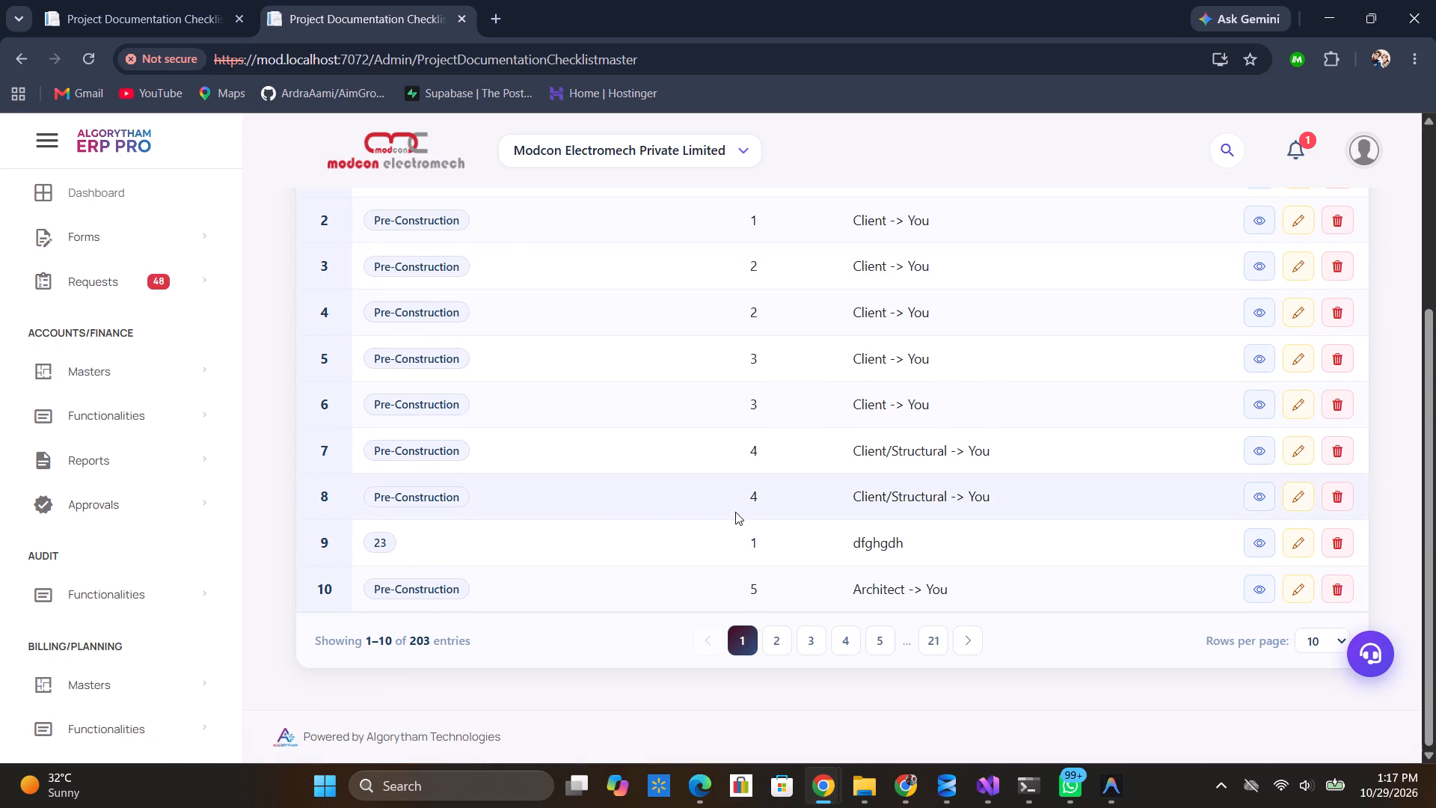
pyautogui.scroll(8, 735, 512)
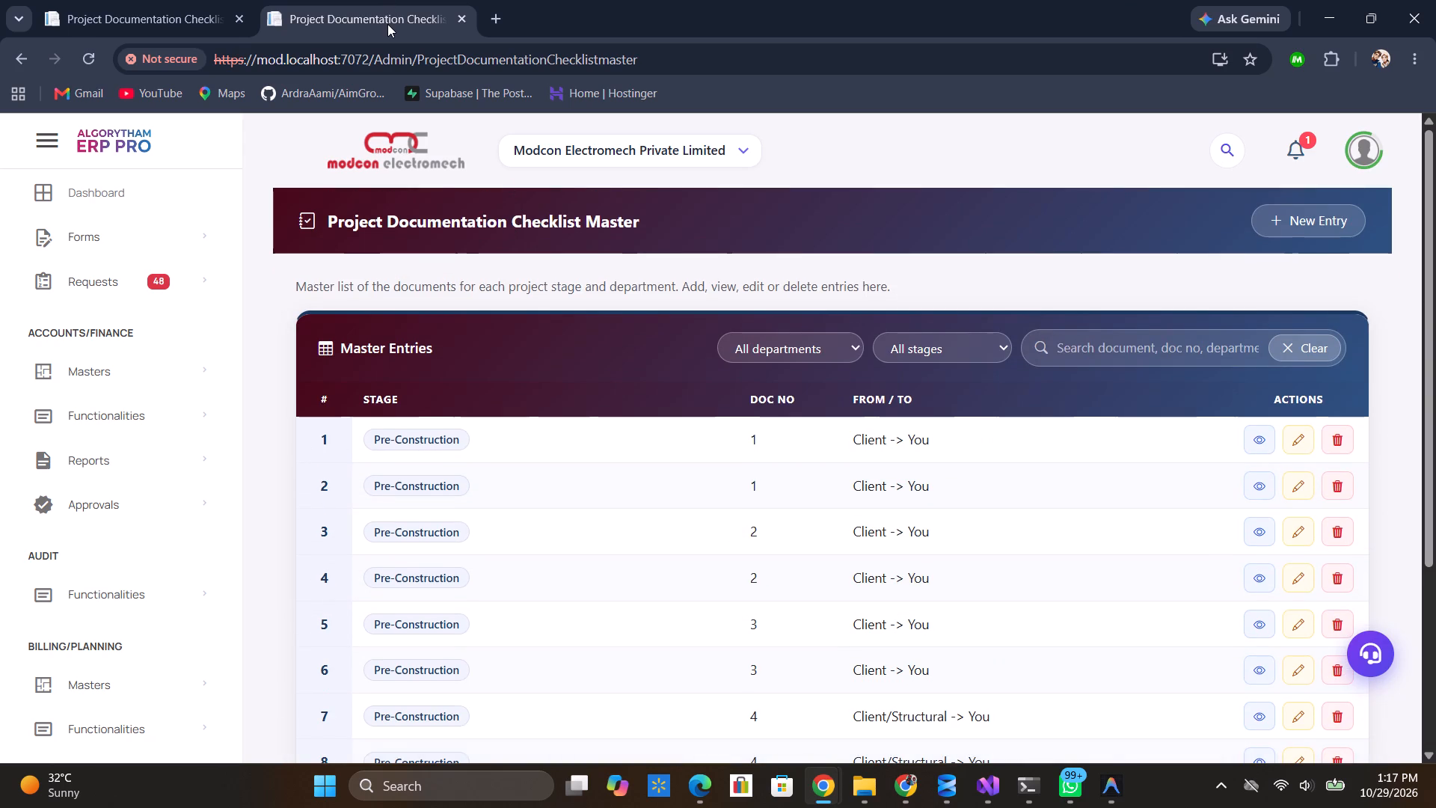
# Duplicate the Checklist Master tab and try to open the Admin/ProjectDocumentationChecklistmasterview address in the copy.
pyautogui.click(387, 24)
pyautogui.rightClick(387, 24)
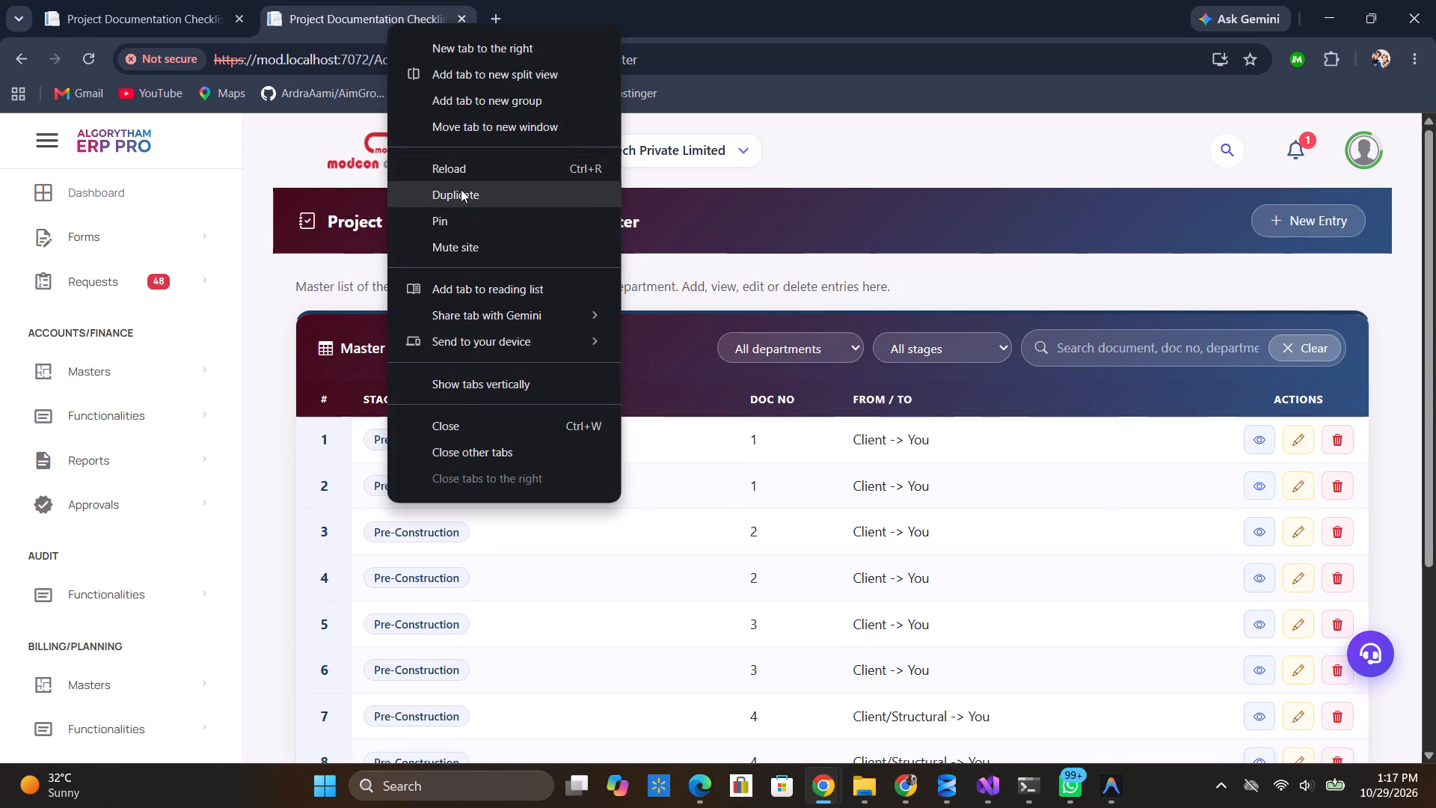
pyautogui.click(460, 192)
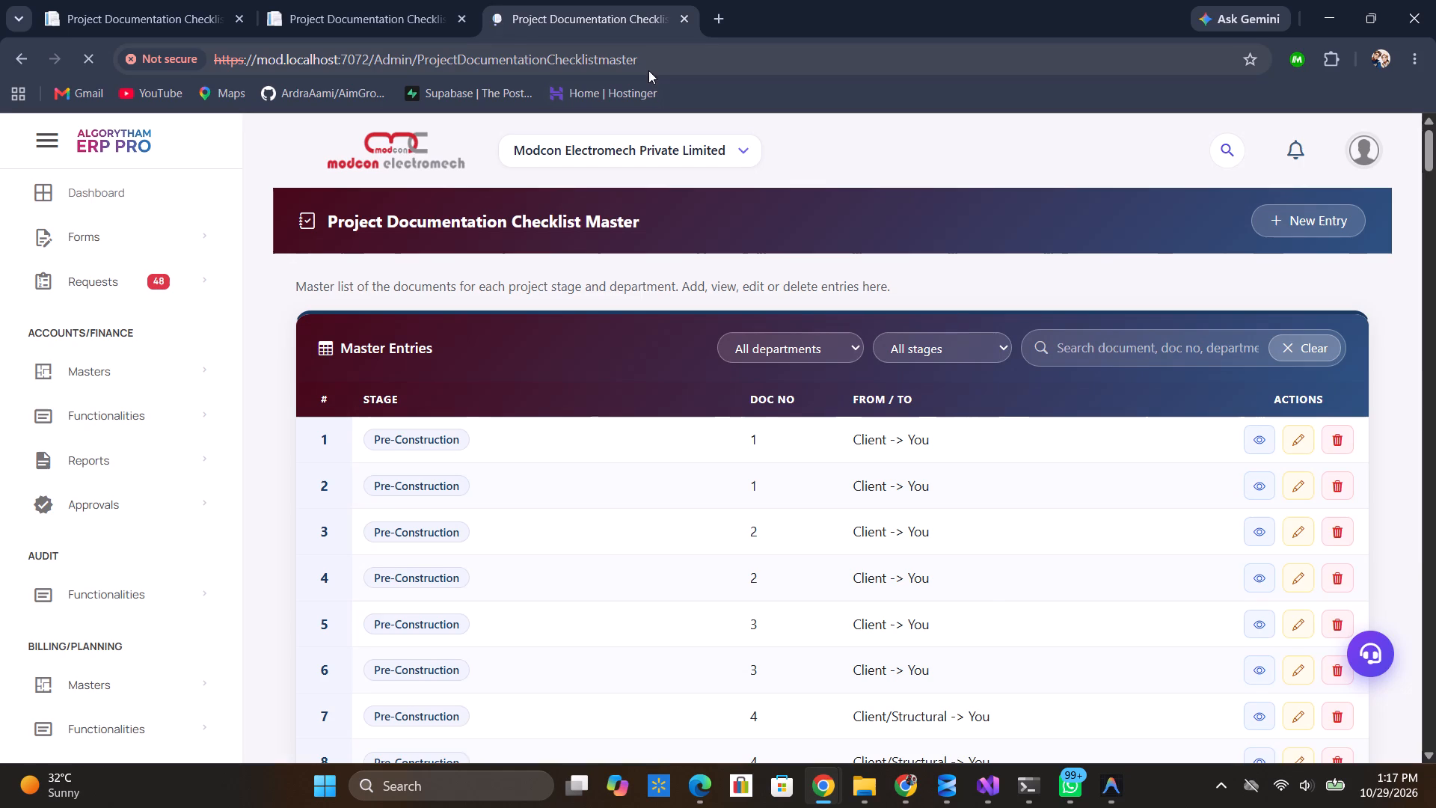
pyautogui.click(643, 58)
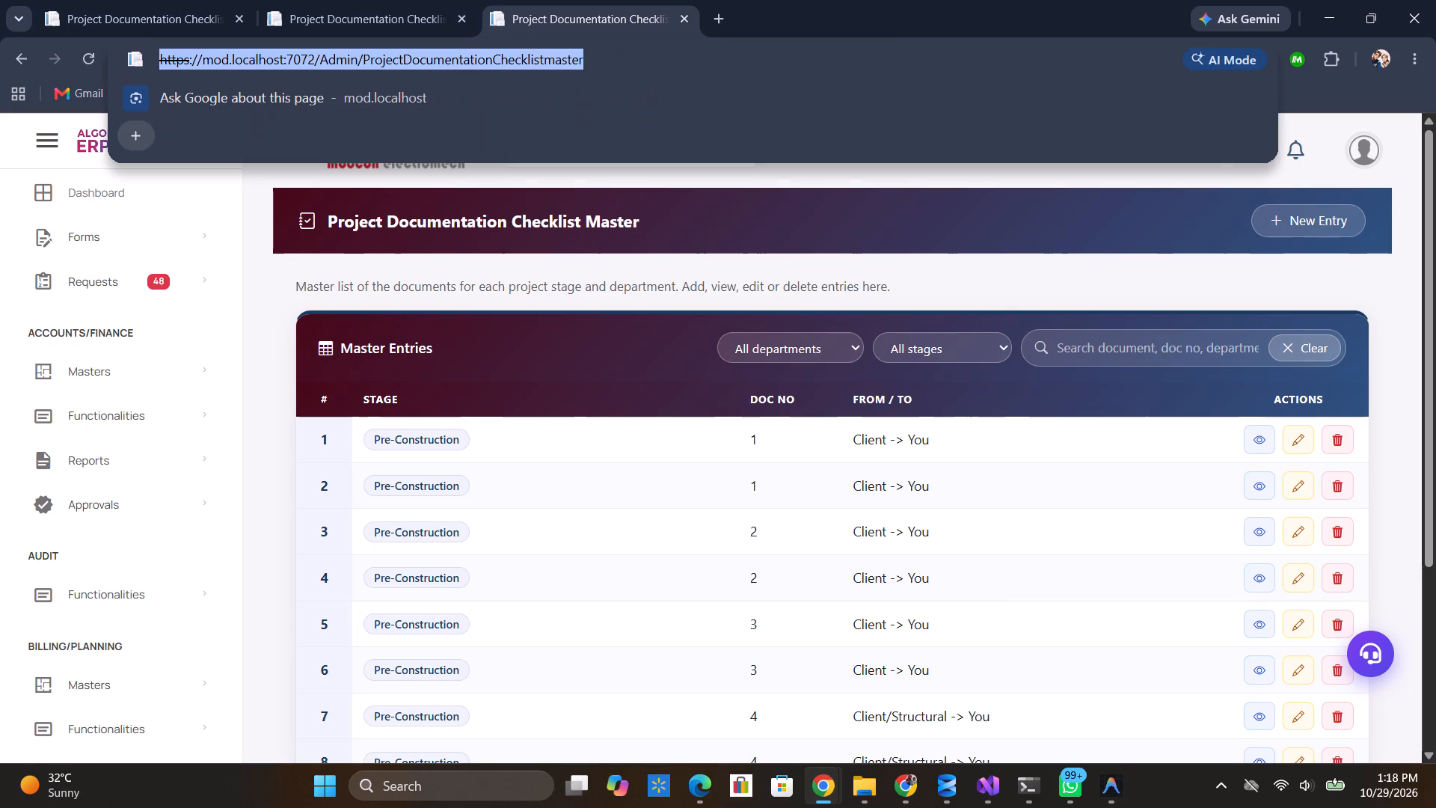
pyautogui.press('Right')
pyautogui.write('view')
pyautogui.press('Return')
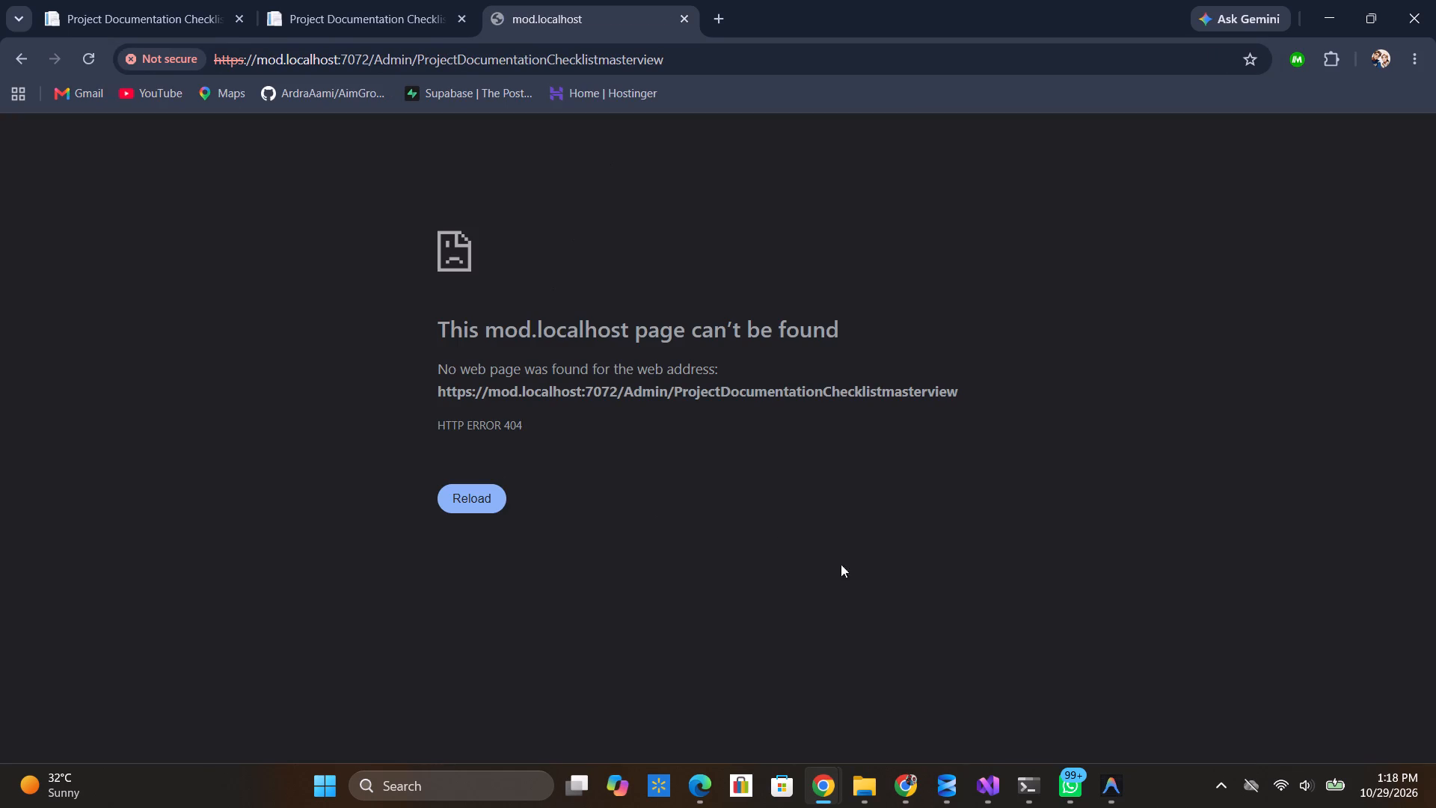
# Switch to the incognito window with the project documentation checklist open for editing.
pyautogui.click(844, 702)
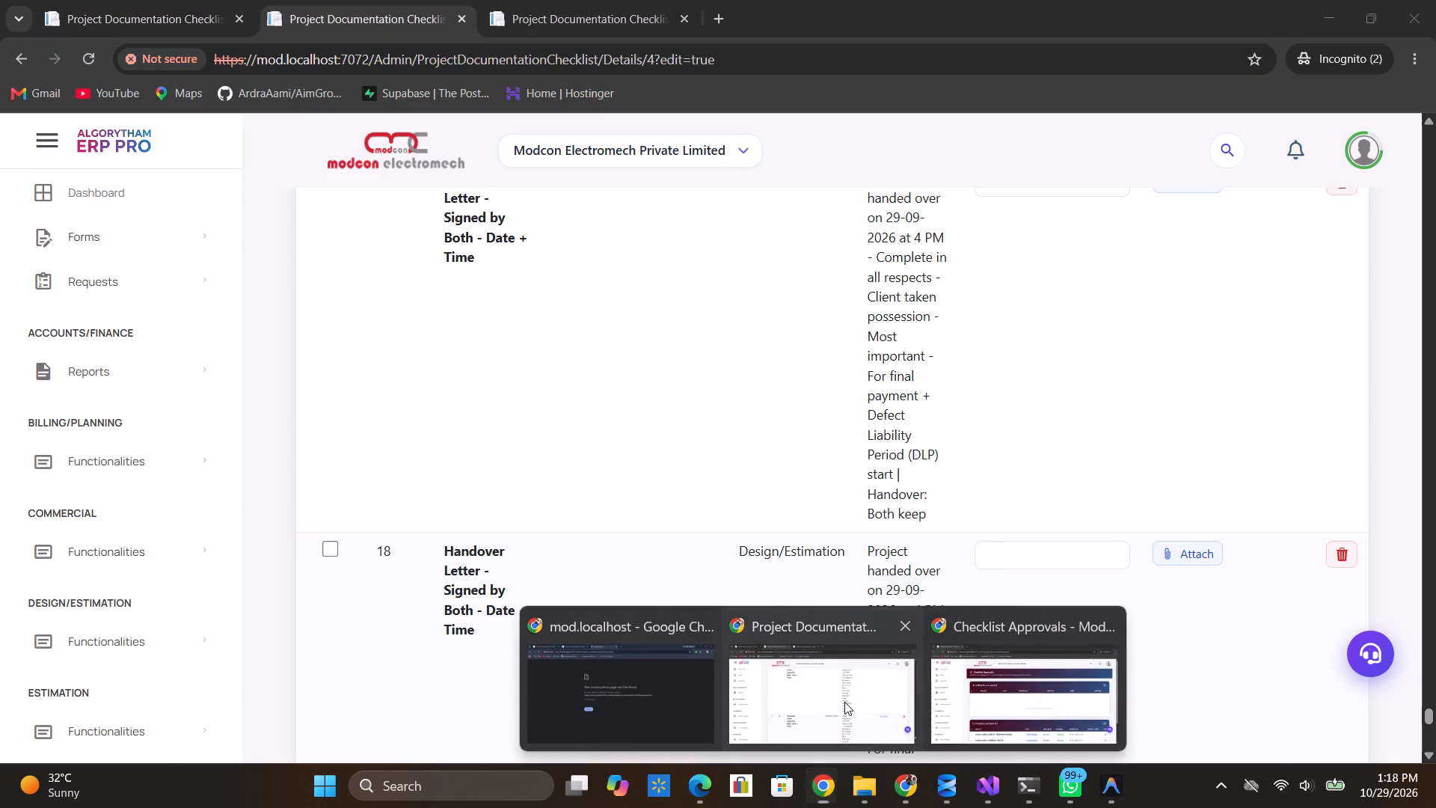